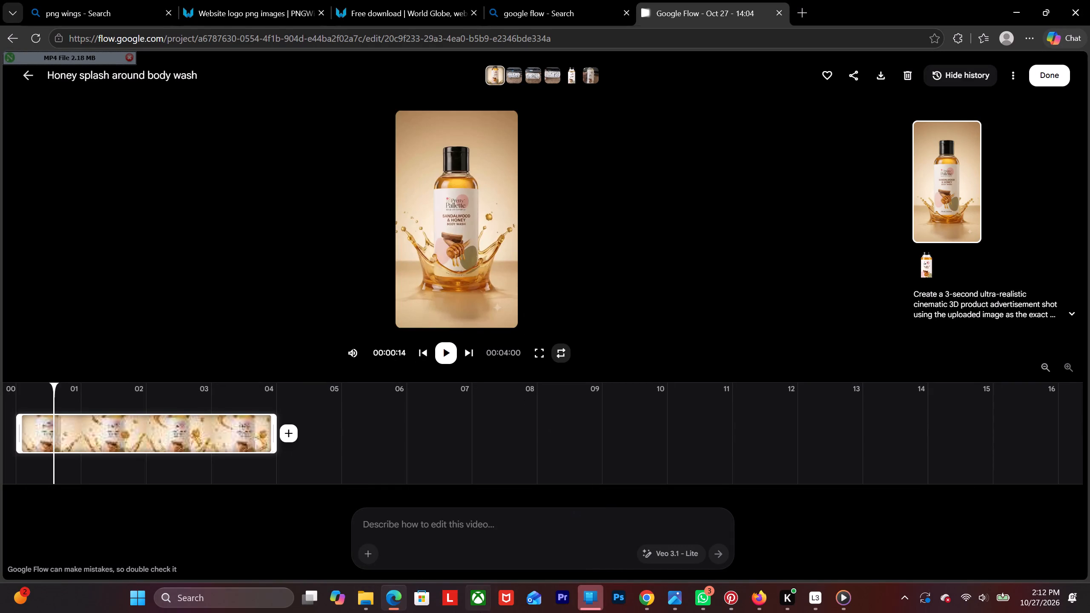
# Switch to File Explorer and open the Untitled Premiere Pro project from the click folder.
pyautogui.click(366, 599)
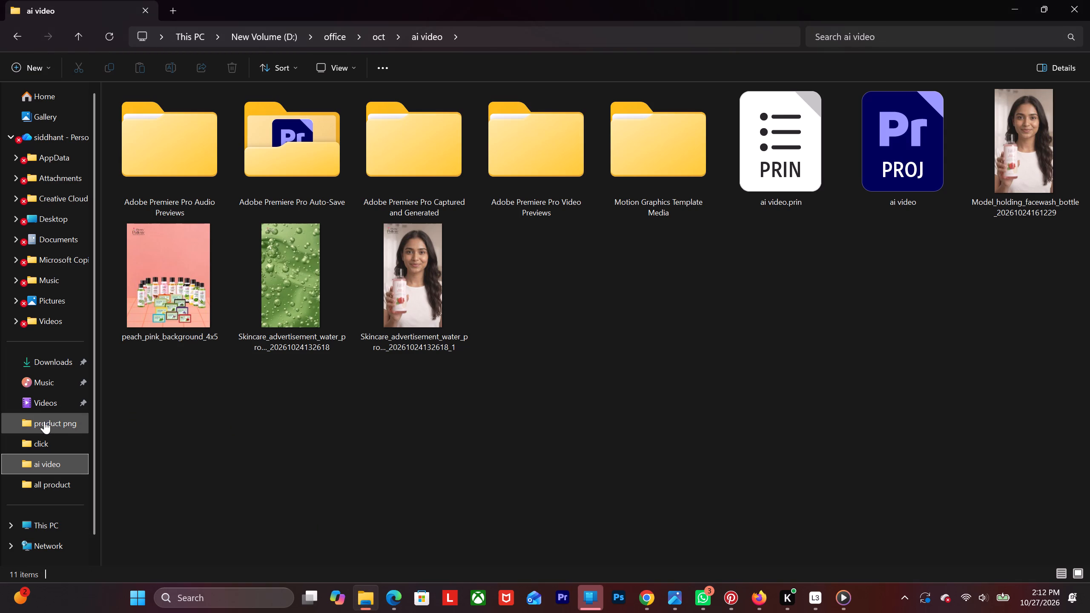
pyautogui.click(55, 447)
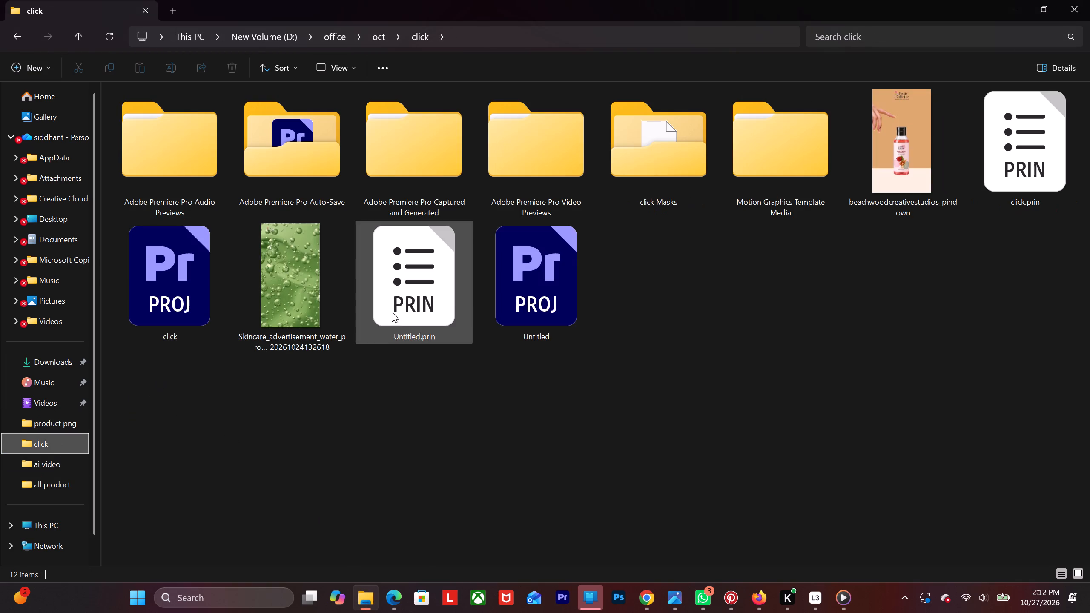
pyautogui.doubleClick(522, 277)
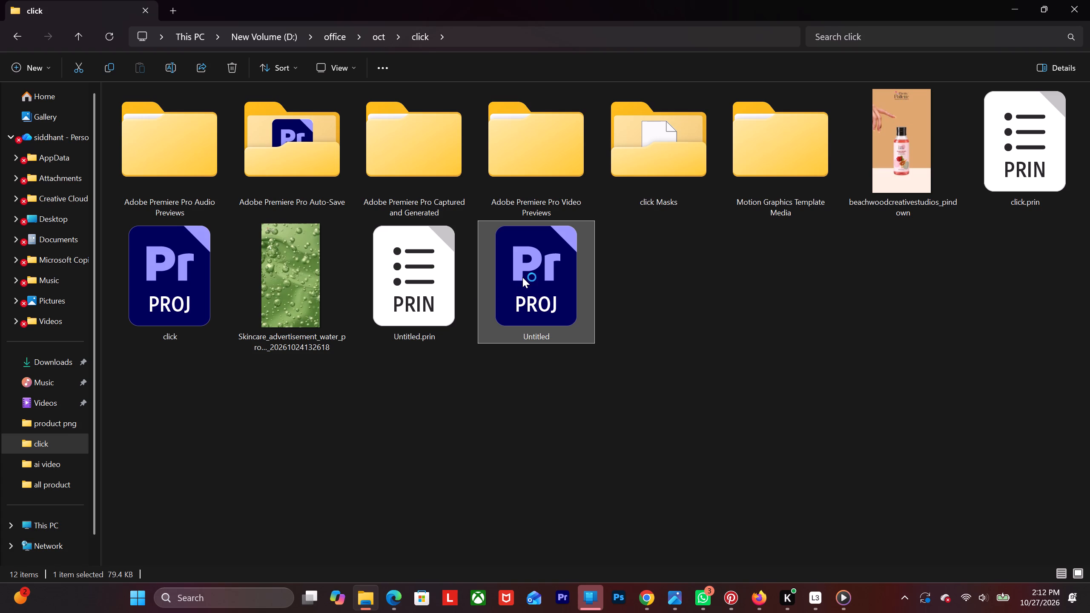
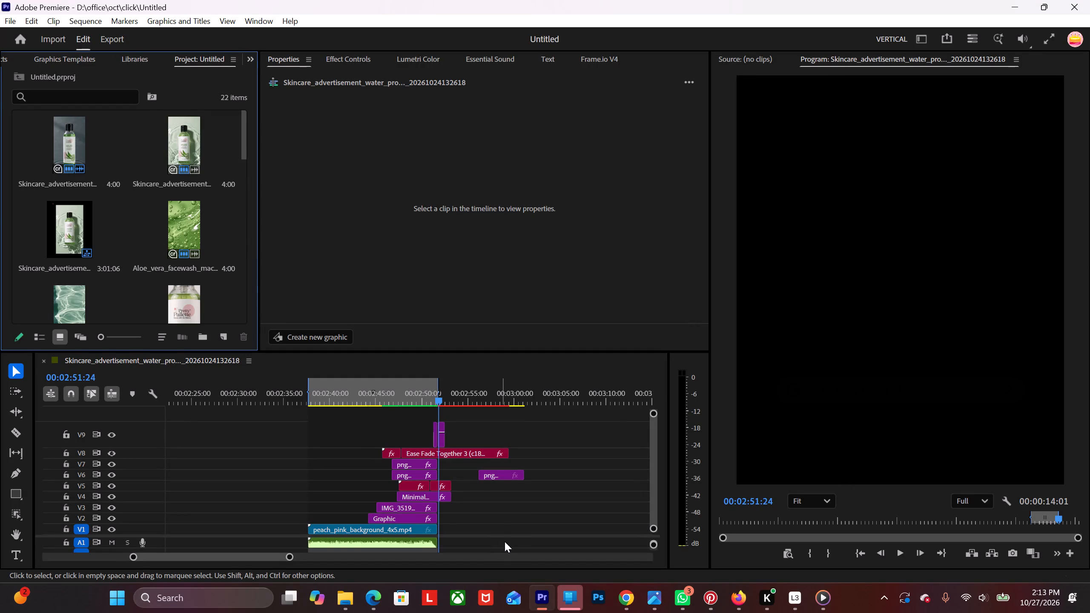
# Bring the honey splash clip and the body wash clips ending 135252, 134909 and 133628 from Downloads onto track V1 at about 00:03:32.
pyautogui.scroll(-20, 478, 485)
pyautogui.scroll(-2, 478, 485)
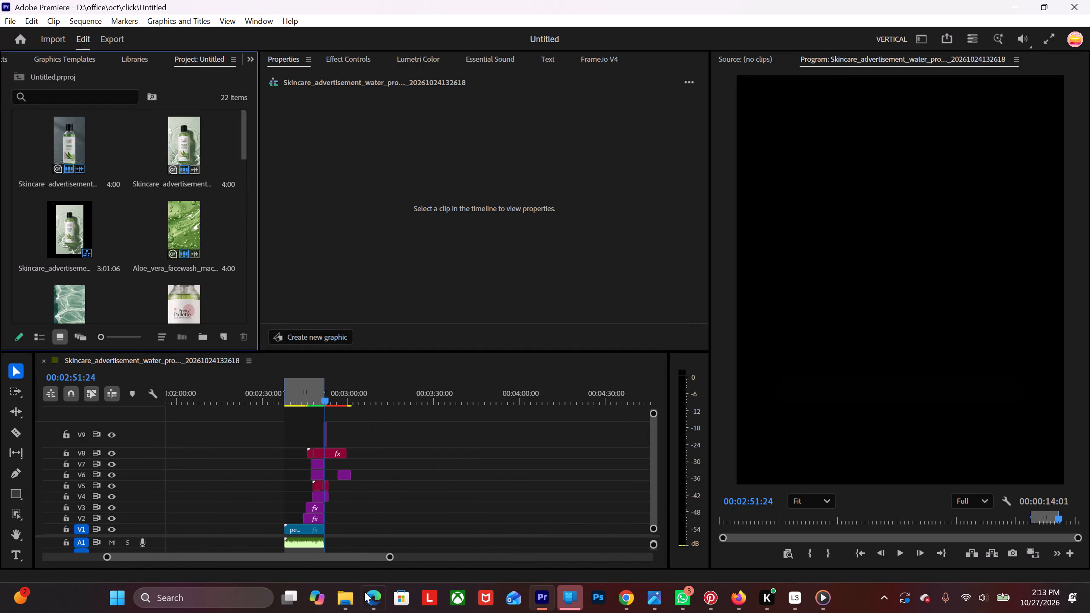
pyautogui.click(338, 604)
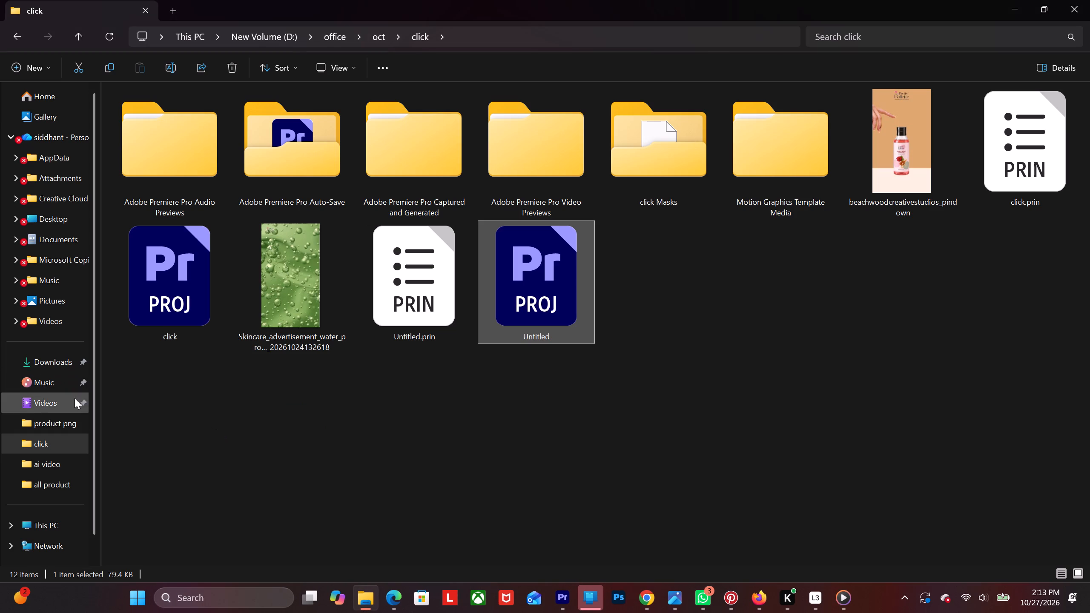
pyautogui.click(57, 366)
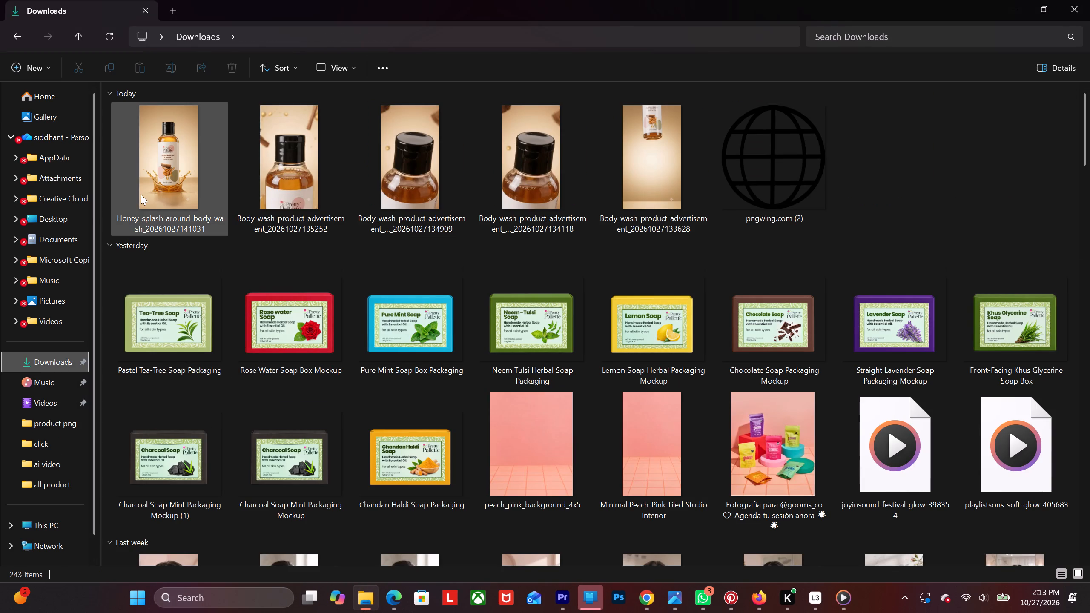
pyautogui.keyDown('ctrl'); pyautogui.click(157, 170); pyautogui.keyUp('ctrl')
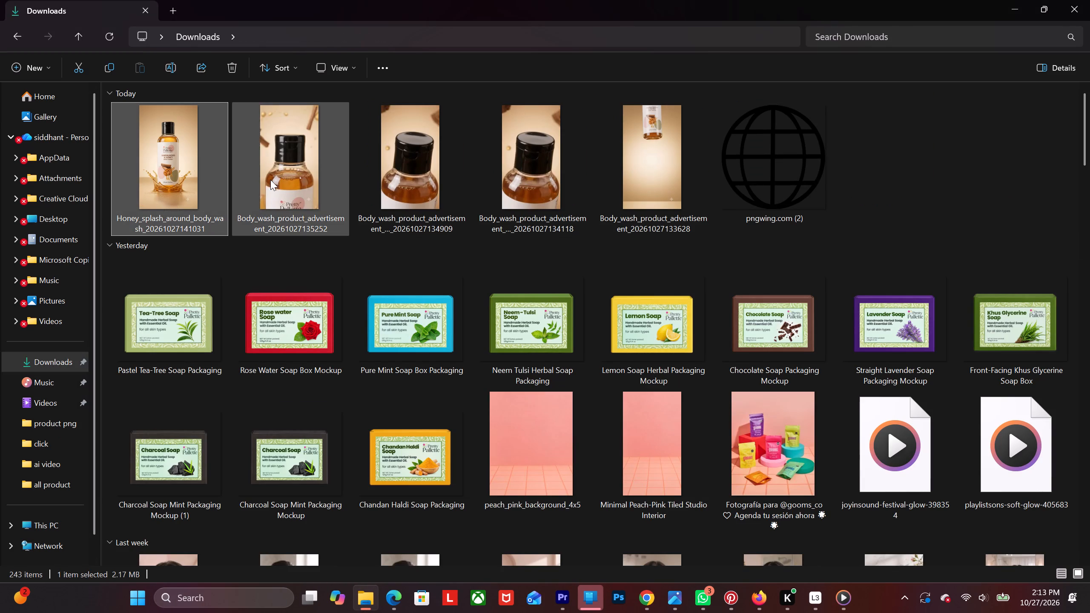
pyautogui.keyDown('ctrl'); pyautogui.click(270, 178); pyautogui.keyUp('ctrl')
pyautogui.keyDown('ctrl'); pyautogui.click(379, 203); pyautogui.keyUp('ctrl')
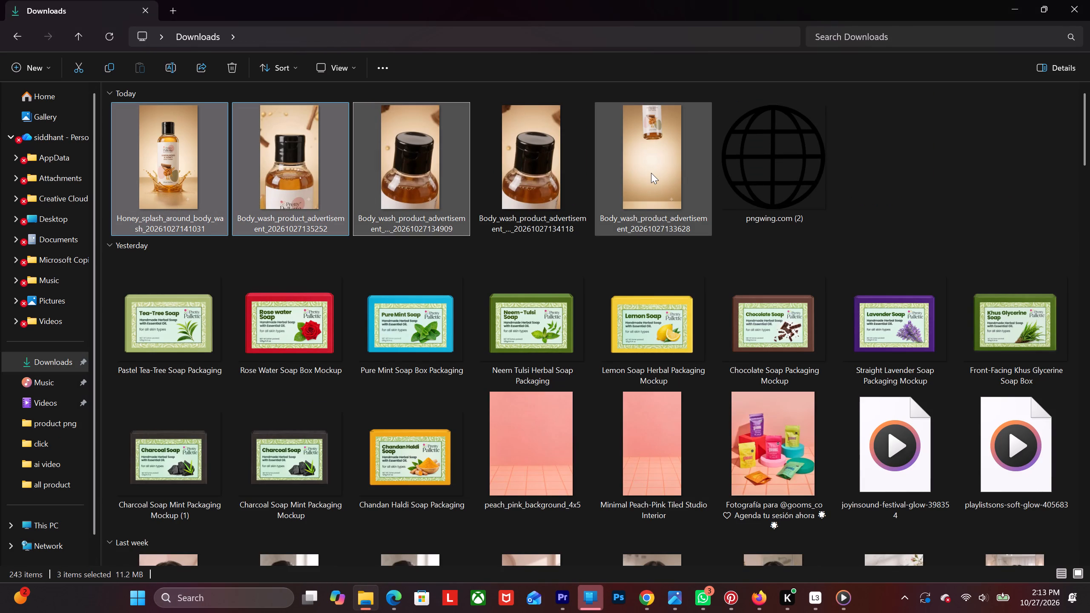
pyautogui.keyDown('ctrl'); pyautogui.click(651, 173); pyautogui.keyUp('ctrl')
pyautogui.moveTo(647, 158); pyautogui.dragTo(556, 604)
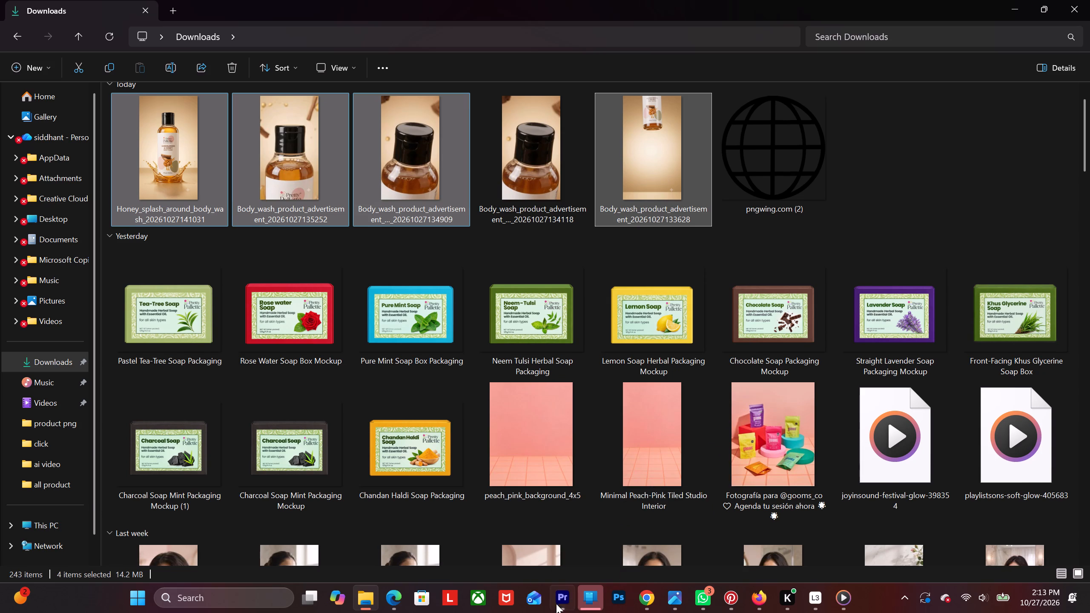
pyautogui.moveTo(556, 604); pyautogui.dragTo(517, 472)
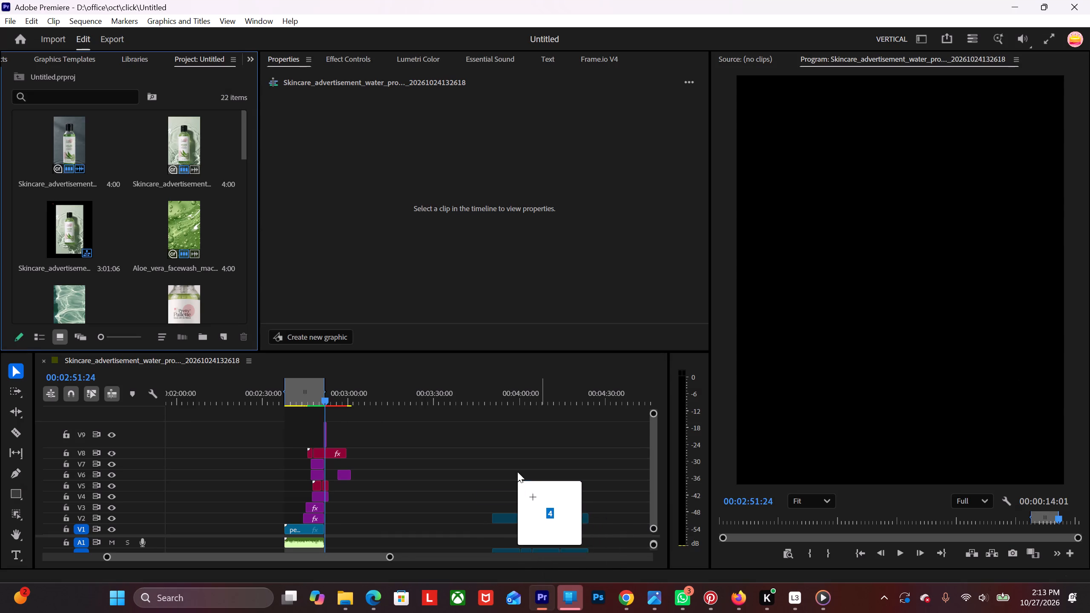
pyautogui.moveTo(517, 472); pyautogui.dragTo(490, 527)
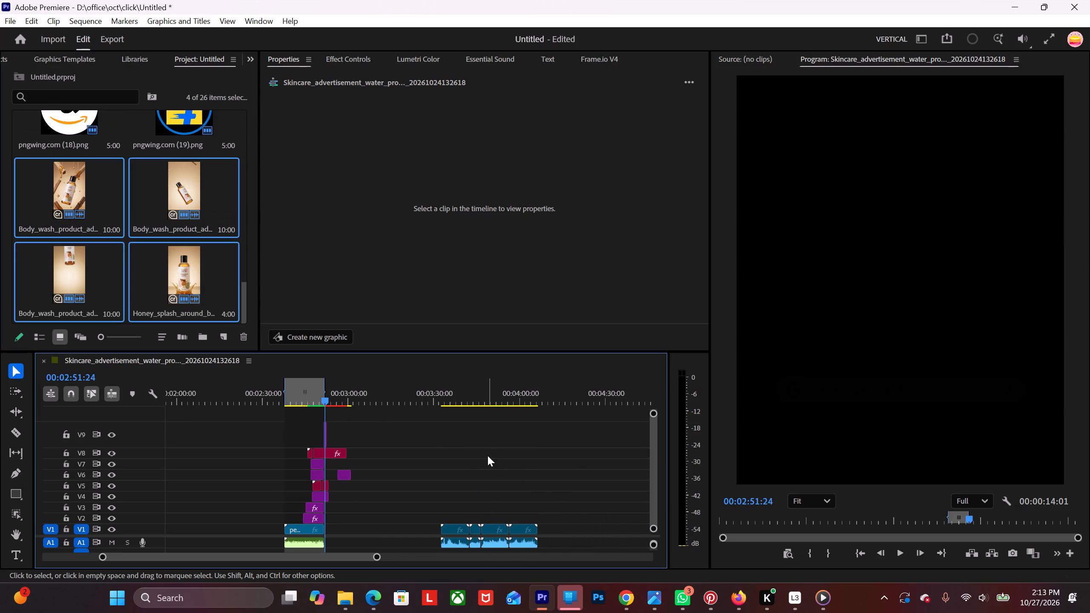
# With the playhead over the first body wash clip, set the sequence frame size to 1080 horizontal by 1920 vertical.
pyautogui.keyDown('alt'); pyautogui.scroll(7, 455, 461); pyautogui.keyUp('alt')
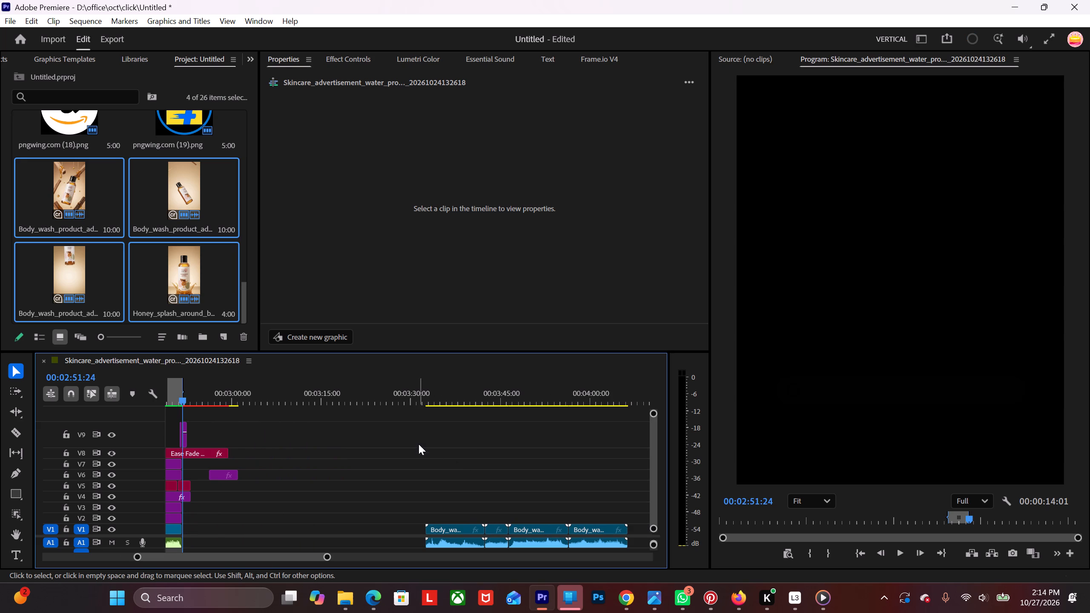
pyautogui.moveTo(402, 398); pyautogui.dragTo(432, 403)
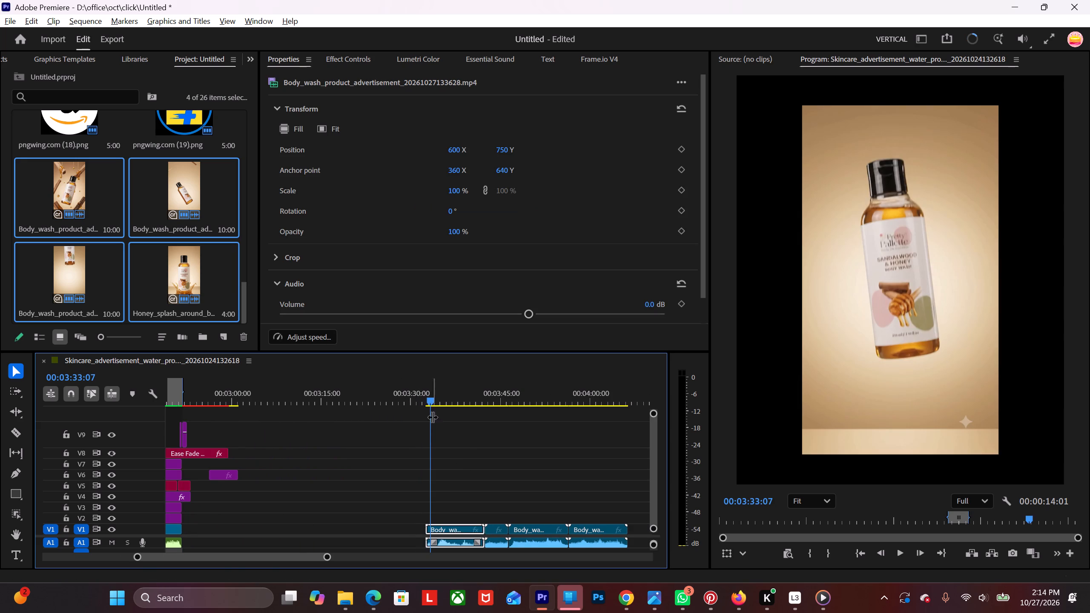
pyautogui.keyDown('alt'); pyautogui.scroll(7, 445, 448); pyautogui.keyUp('alt')
pyautogui.keyDown('alt'); pyautogui.scroll(-1, 442, 520); pyautogui.keyUp('alt')
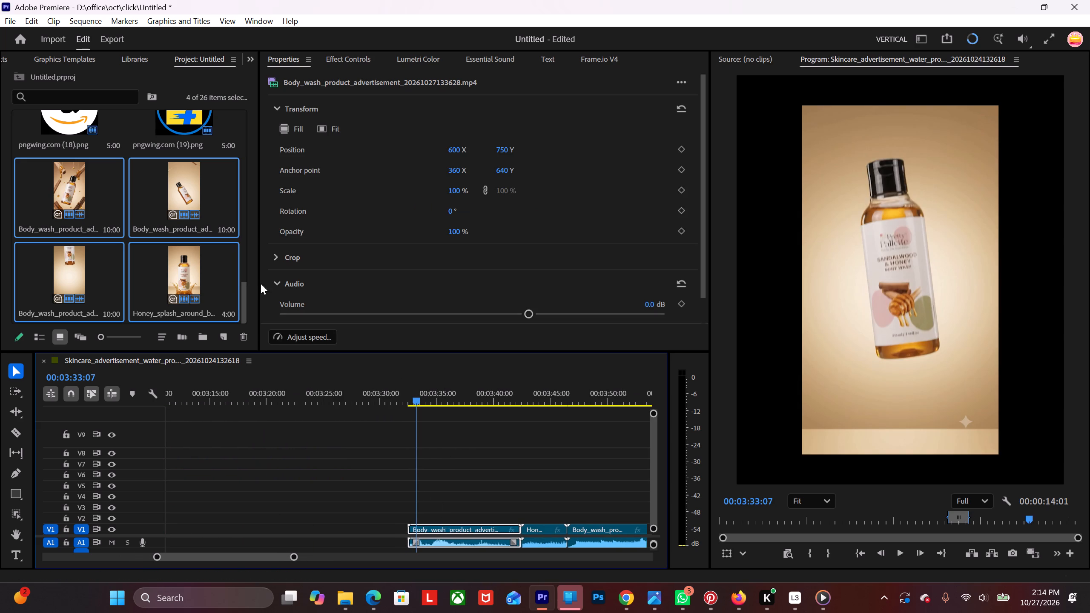
pyautogui.click(93, 16)
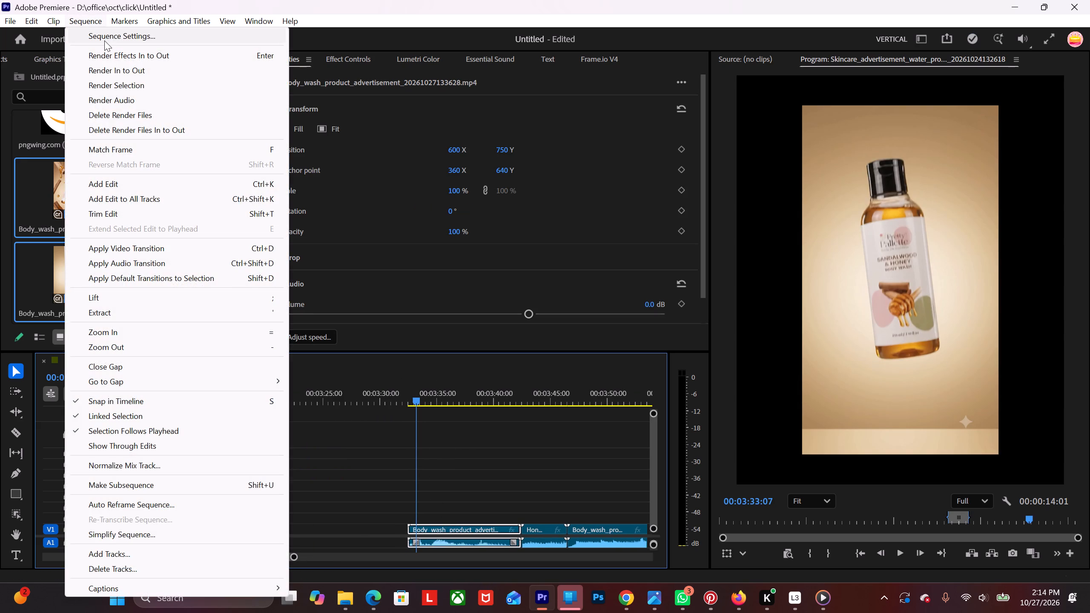
pyautogui.click(105, 40)
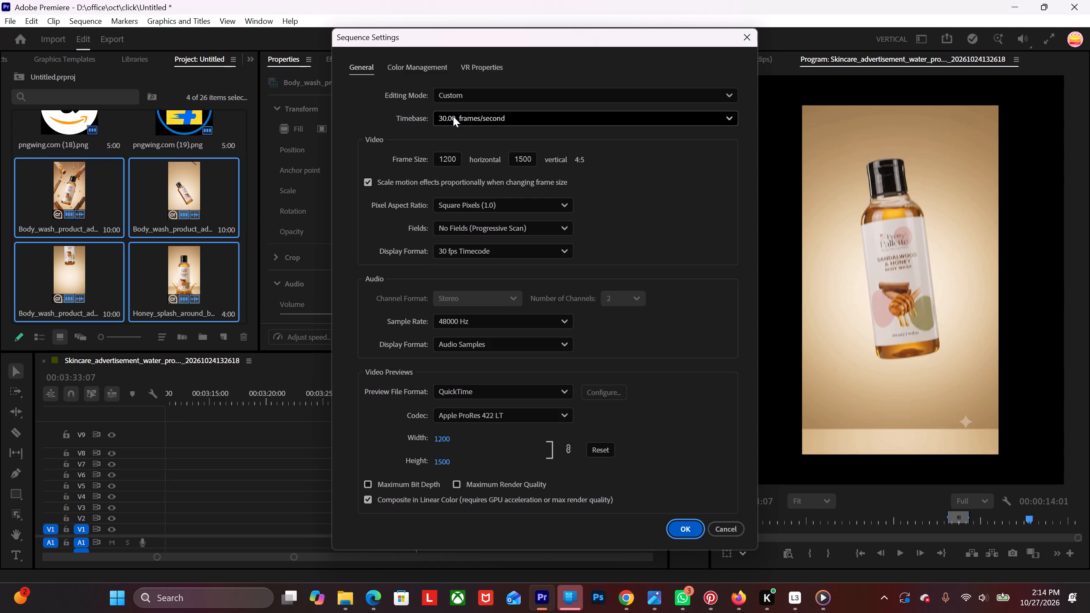
pyautogui.doubleClick(446, 156)
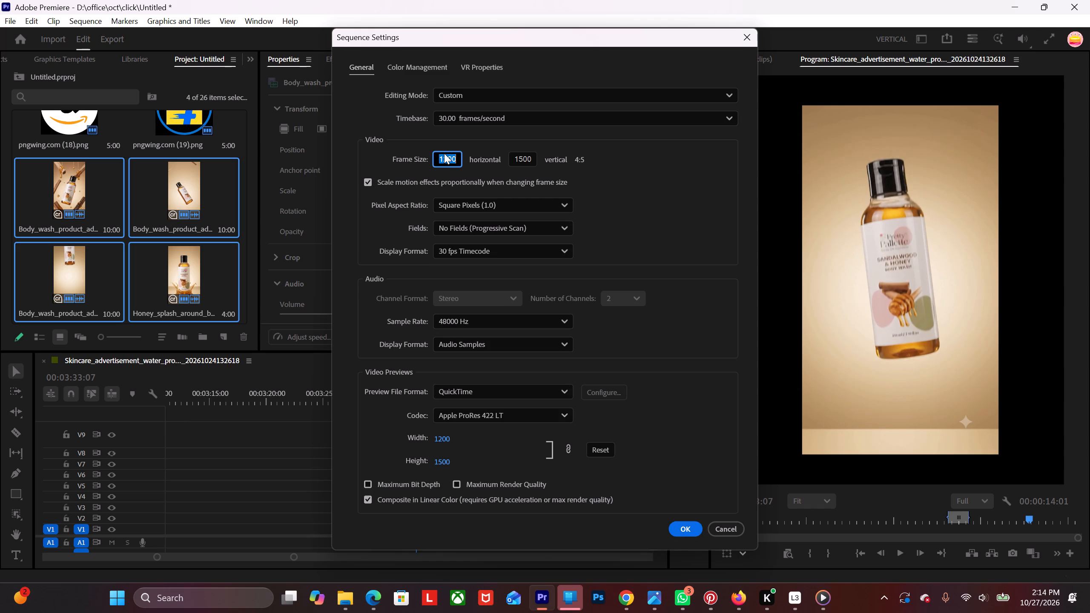
pyautogui.write('10')
pyautogui.press('8')
pyautogui.press('0')
pyautogui.doubleClick(526, 160)
pyautogui.write('1920')
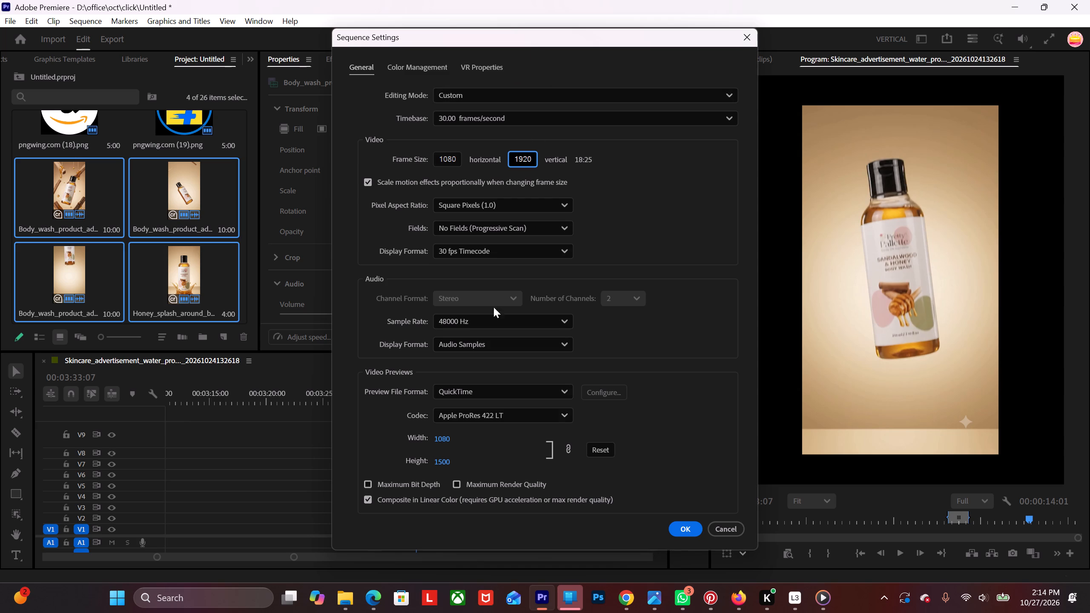
pyautogui.click(688, 528)
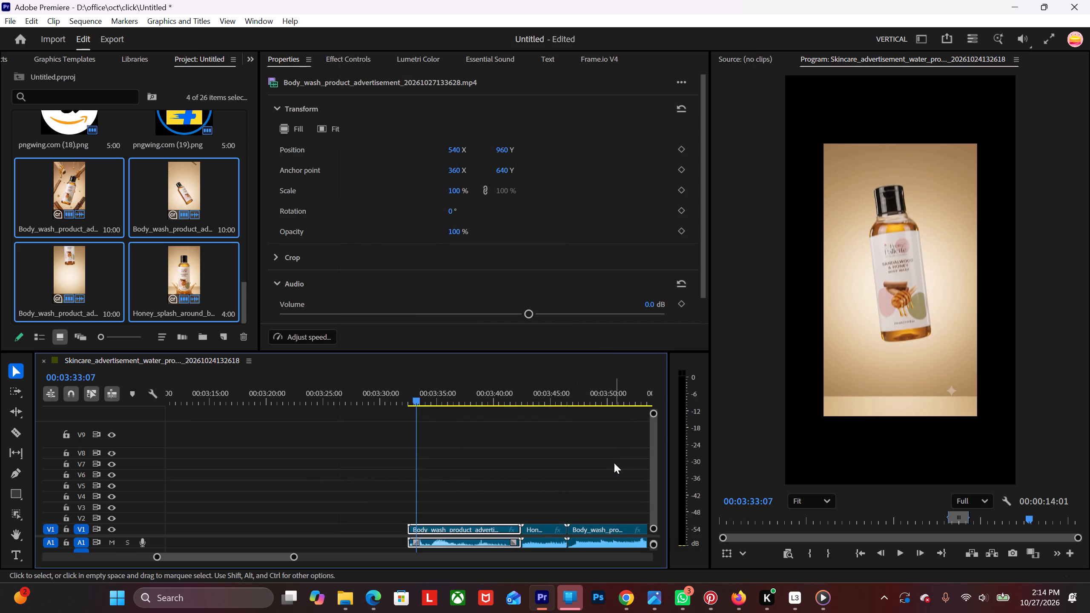
# Apply Scale to Frame Size to the first body wash clip on track V1.
pyautogui.scroll(-6, 558, 482)
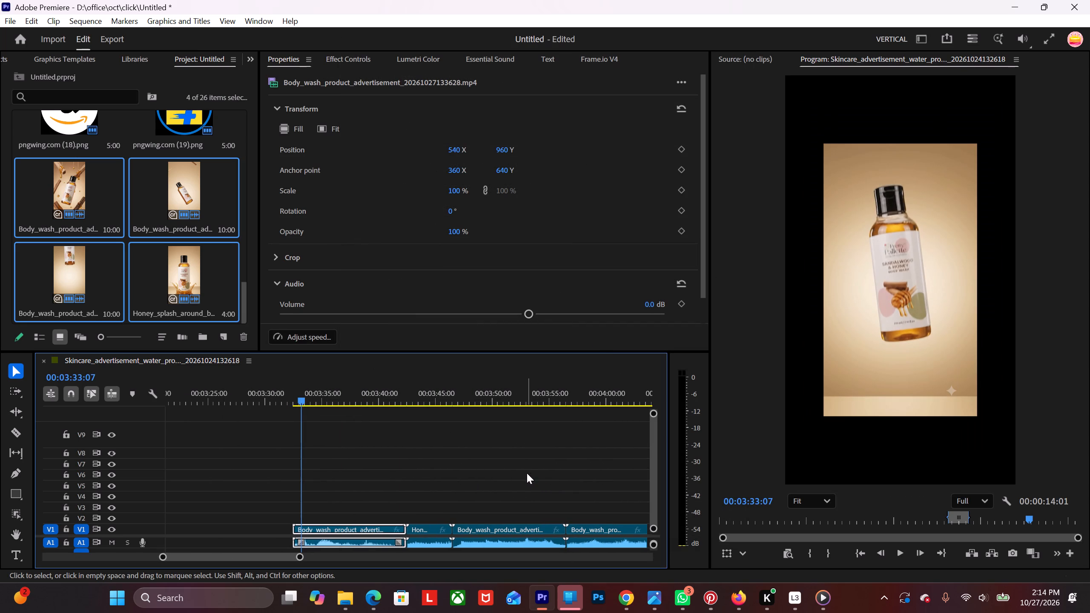
pyautogui.keyDown('alt'); pyautogui.scroll(-5, 370, 489); pyautogui.keyUp('alt')
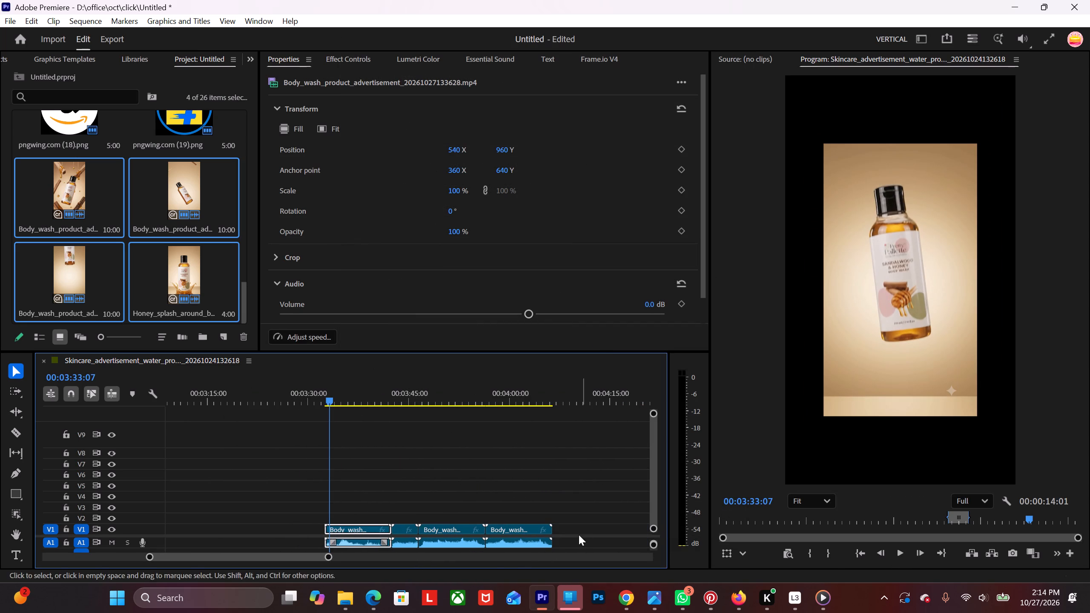
pyautogui.rightClick(375, 533)
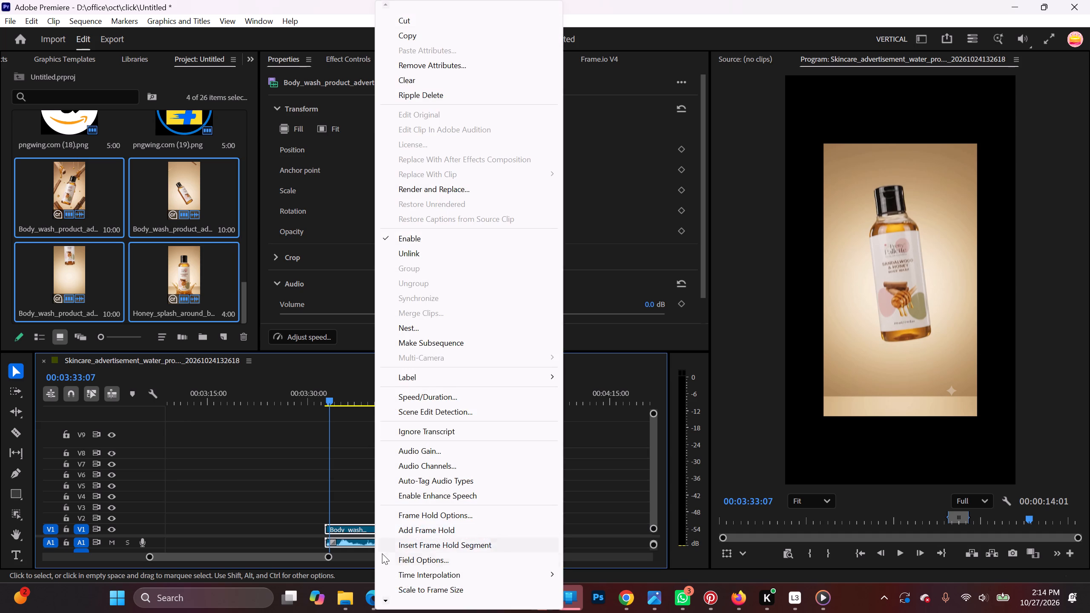
pyautogui.click(406, 589)
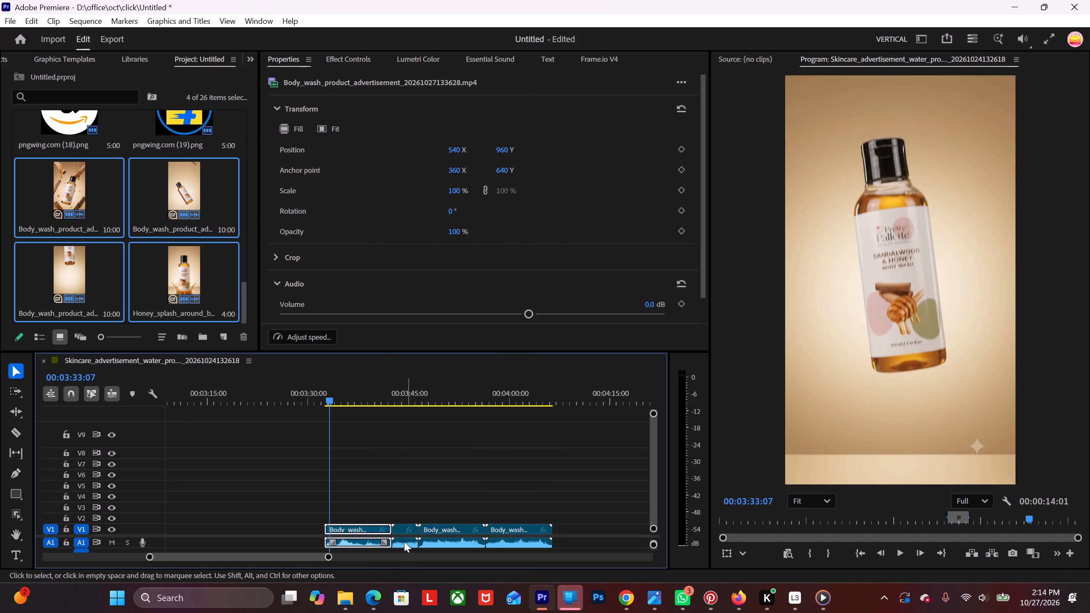
# Play through the first body wash clip and split it at 00:03:35:08 with the Razor tool.
pyautogui.press('space')
pyautogui.press('space')
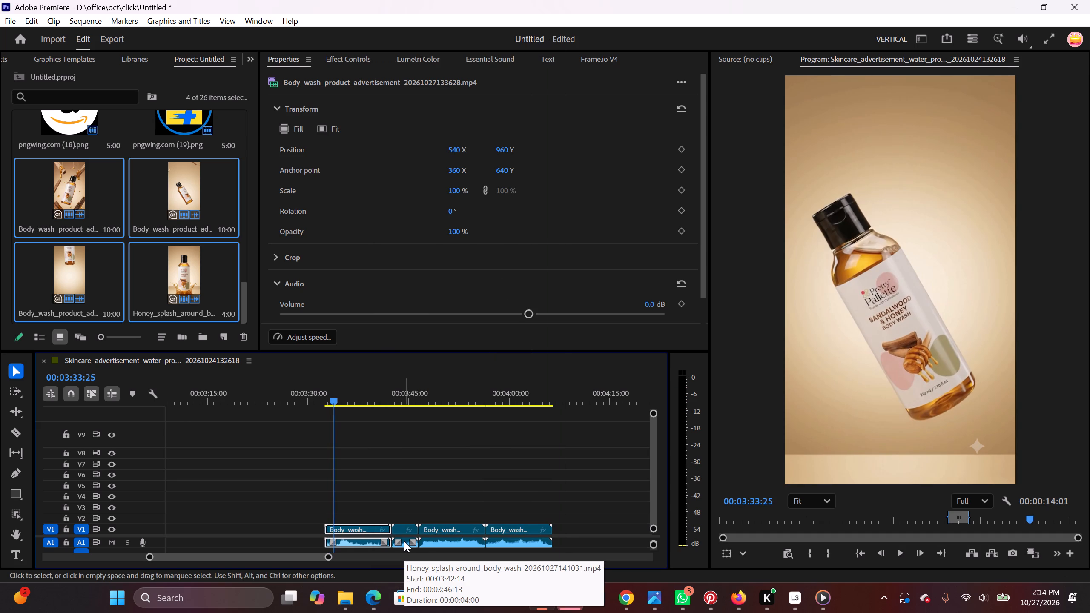
pyautogui.press('space')
pyautogui.press('space')
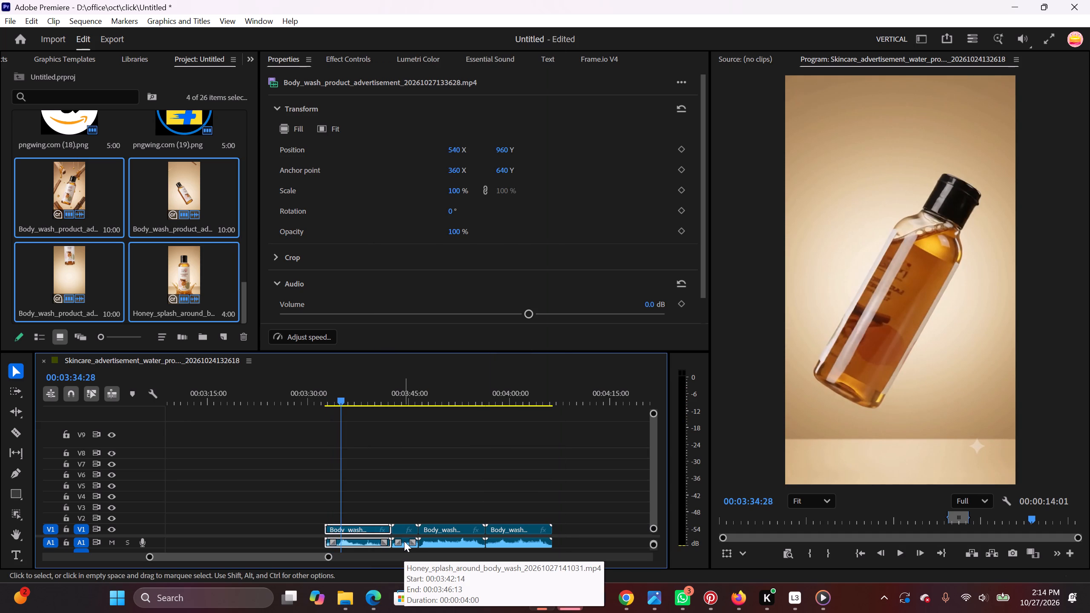
pyautogui.keyDown('alt'); pyautogui.scroll(6, 338, 520); pyautogui.keyUp('alt')
pyautogui.scroll(-1, 339, 519)
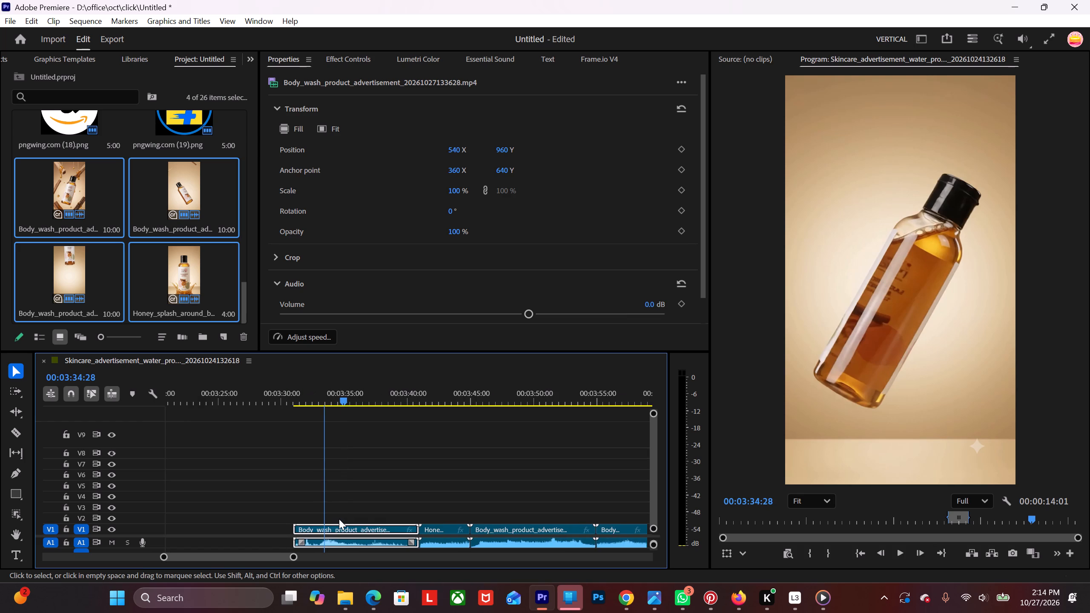
pyautogui.scroll(-1, 339, 519)
pyautogui.press('space')
pyautogui.press('space')
pyautogui.keyDown('alt'); pyautogui.scroll(3, 333, 535); pyautogui.keyUp('alt')
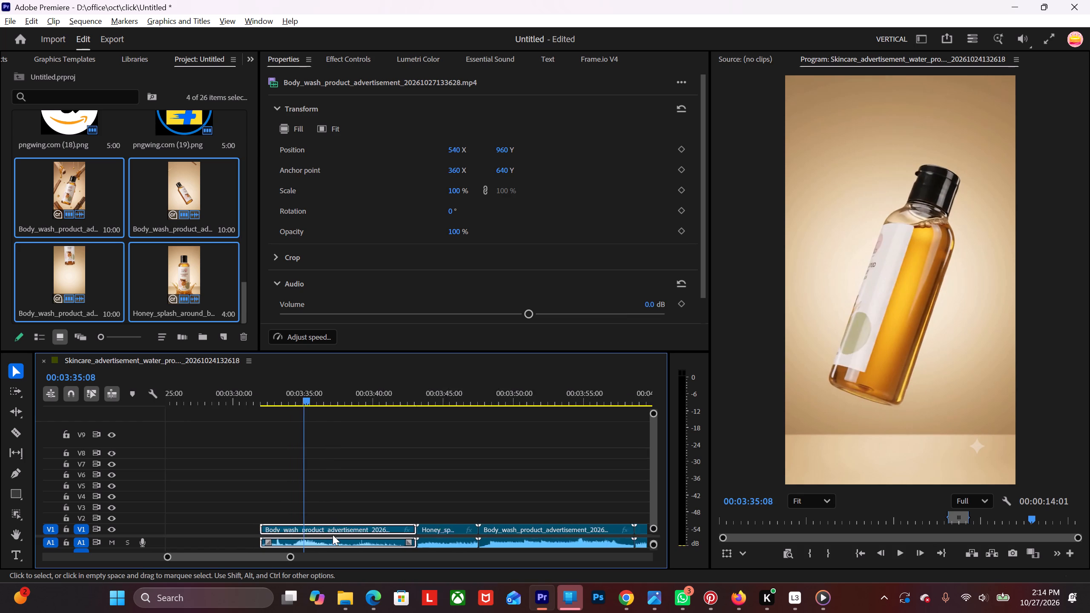
pyautogui.keyDown('alt'); pyautogui.scroll(2, 333, 535); pyautogui.keyUp('alt')
pyautogui.press('c')
pyautogui.click(296, 529)
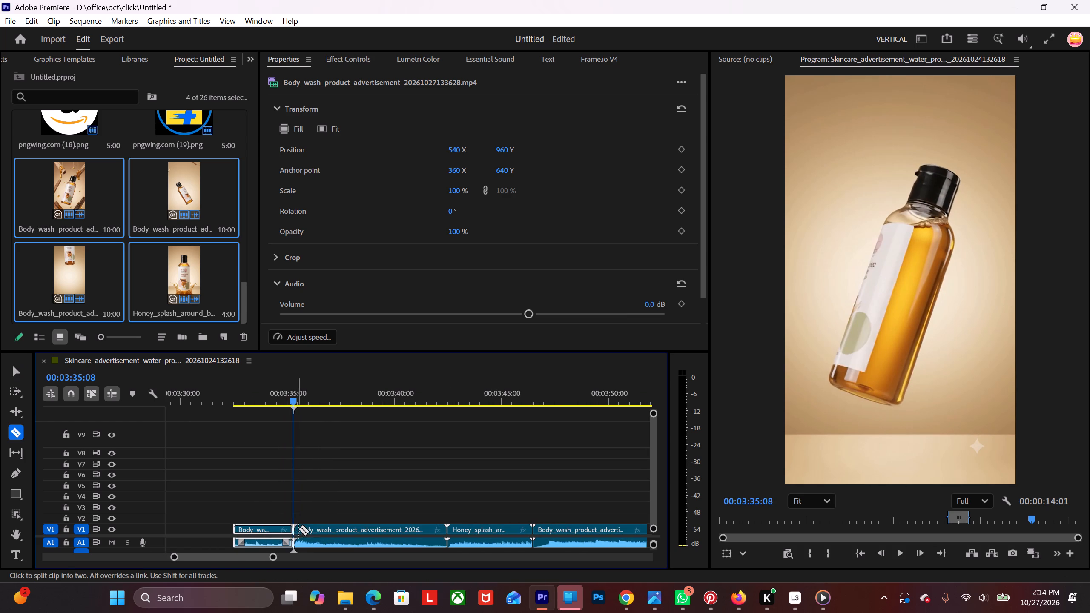
pyautogui.press('v')
# Play on through the body wash clip after the first cut and split it at 00:03:38:03 with the Razor tool.
pyautogui.press('space')
pyautogui.press('space')
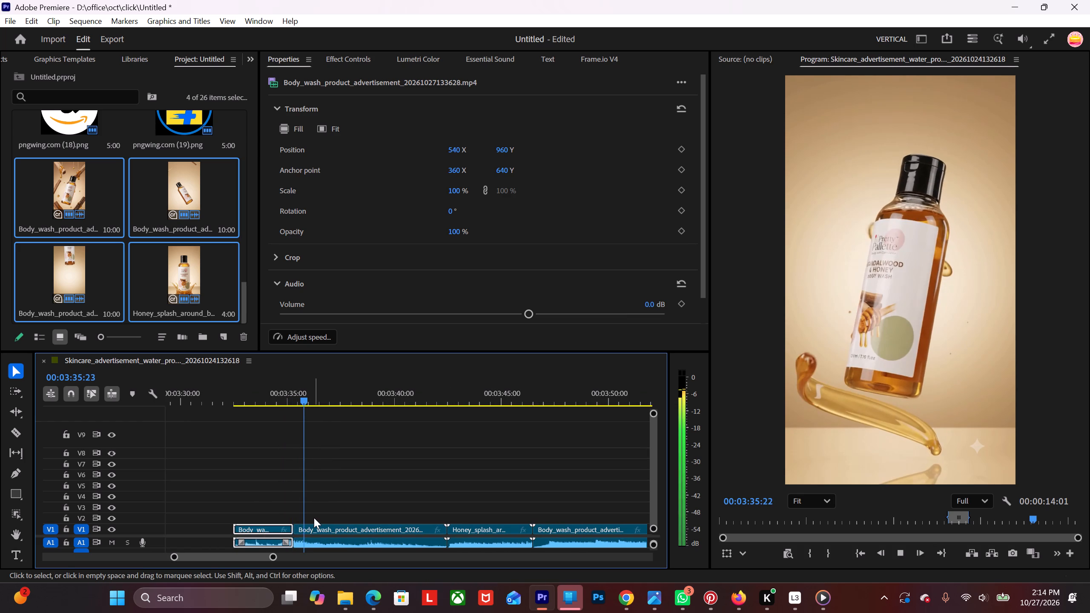
pyautogui.press('space')
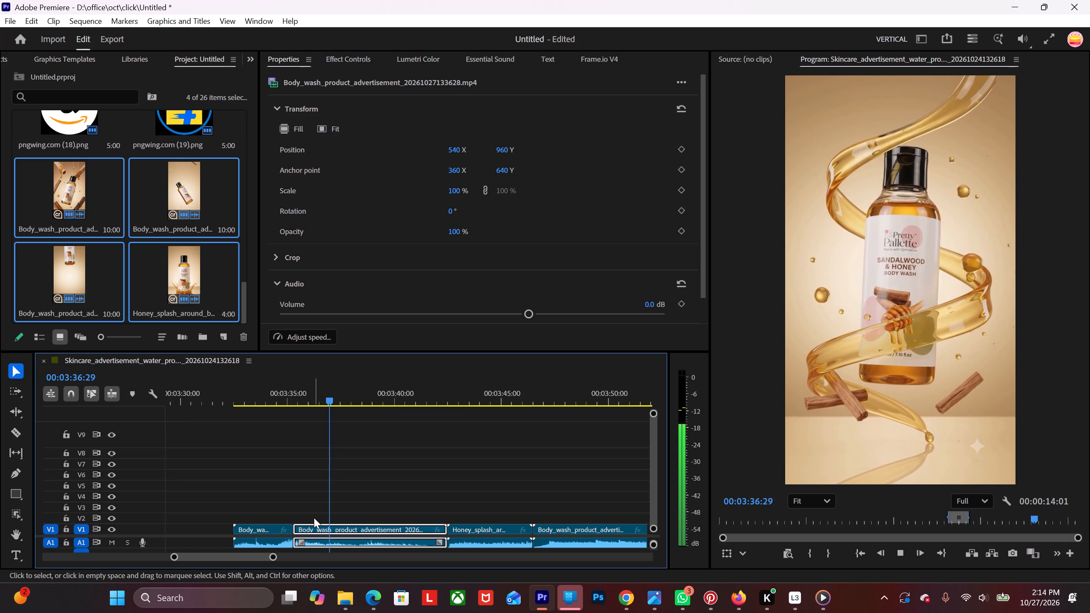
pyautogui.press('space')
pyautogui.press('space')
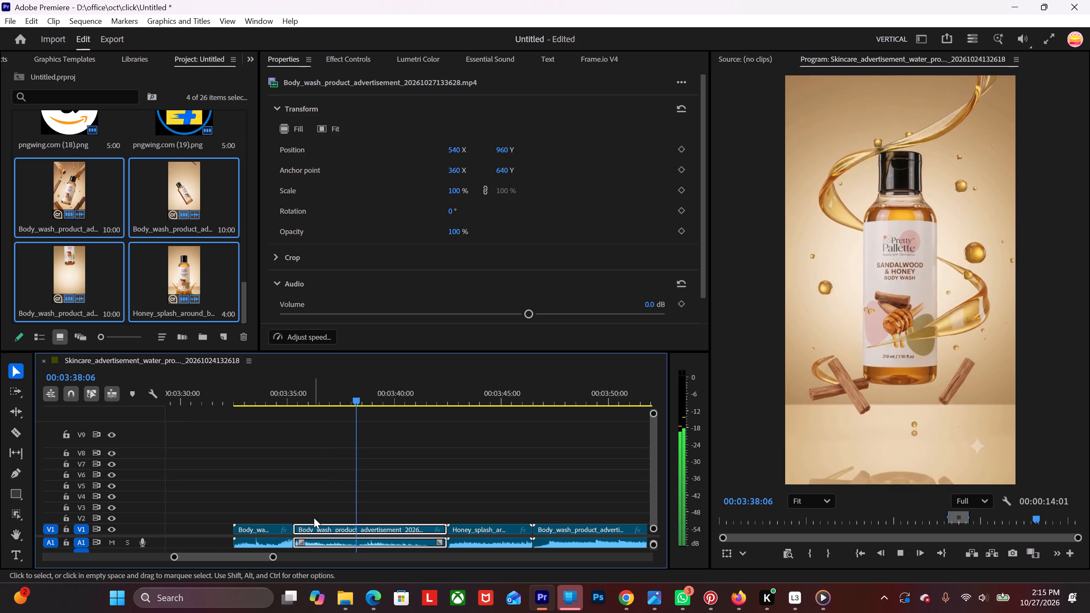
pyautogui.press('space')
pyautogui.press('space')
pyautogui.press('space')
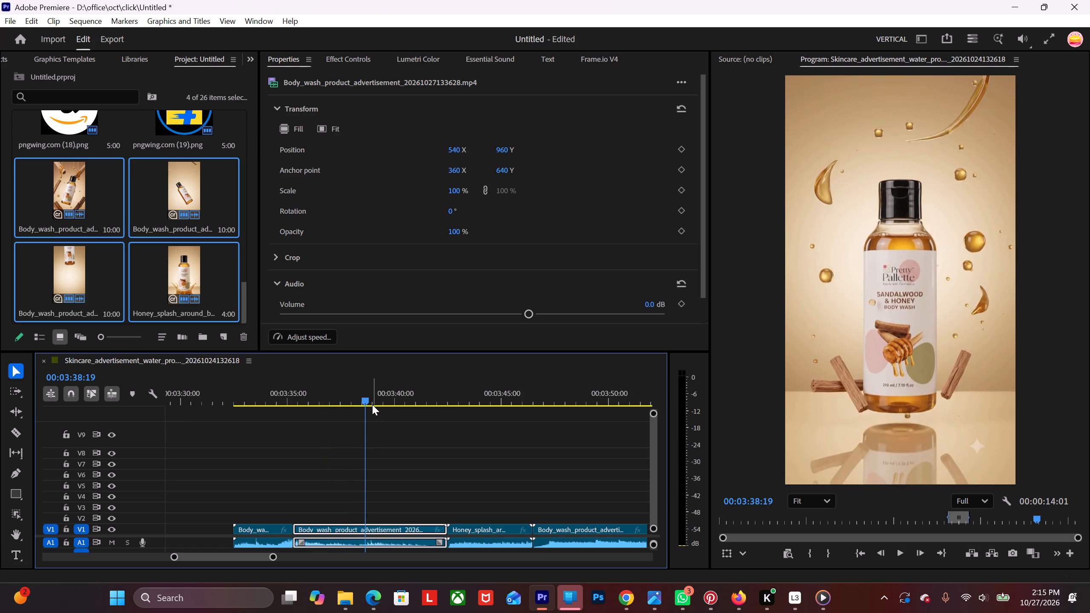
pyautogui.moveTo(369, 399); pyautogui.dragTo(356, 423)
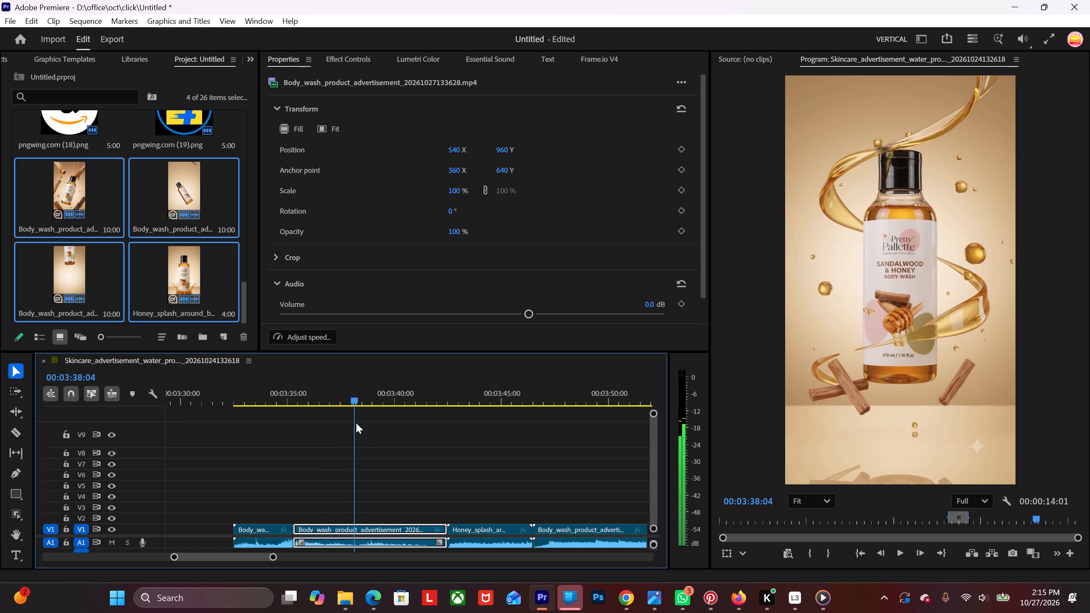
pyautogui.moveTo(356, 423); pyautogui.dragTo(355, 427)
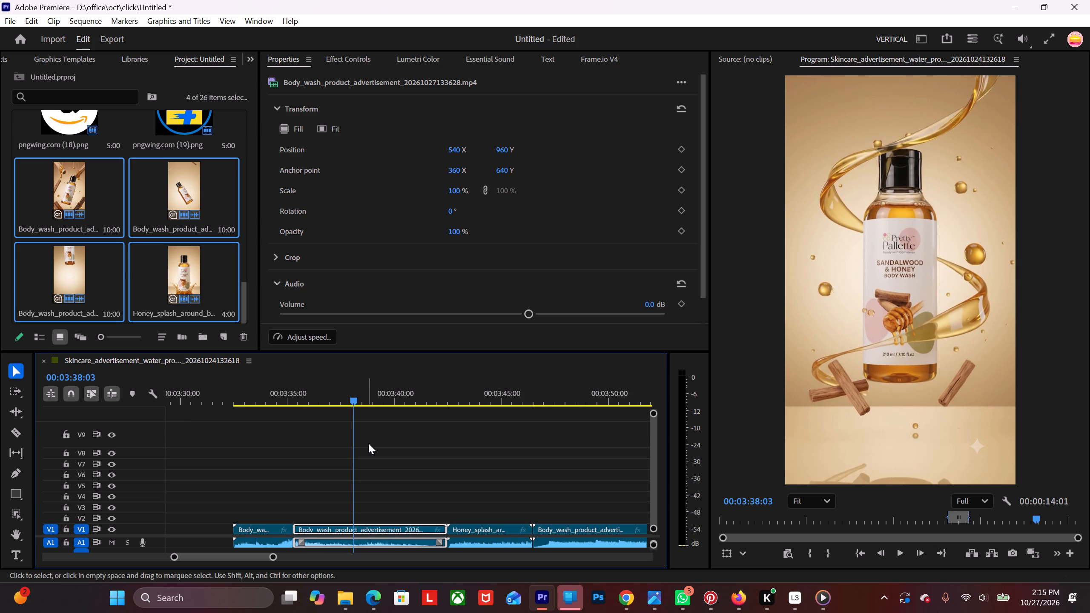
pyautogui.press('c')
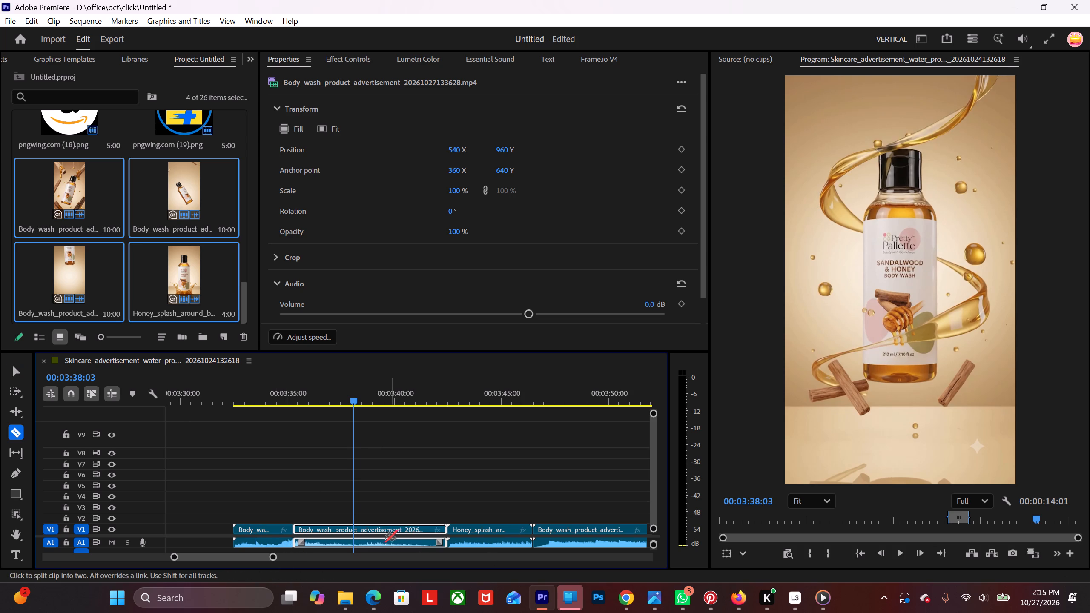
pyautogui.click(357, 529)
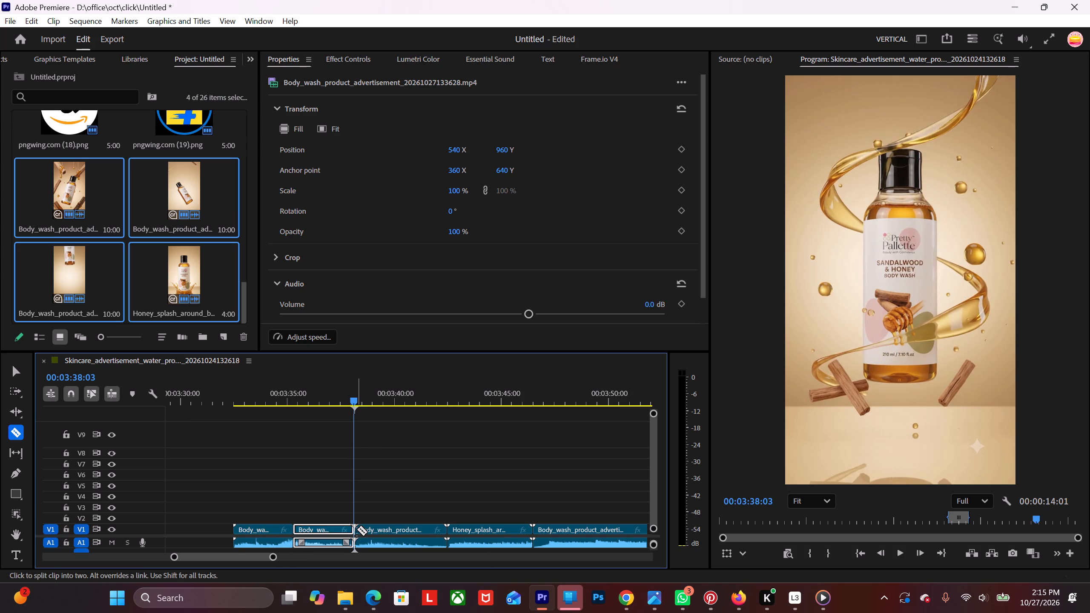
pyautogui.press('v')
# Move the body wash segment between 00:03:35:08 and 00:03:38:03 from track V1 up to V2 at the same time position.
pyautogui.keyDown('alt'); pyautogui.scroll(-6, 354, 525); pyautogui.keyUp('alt')
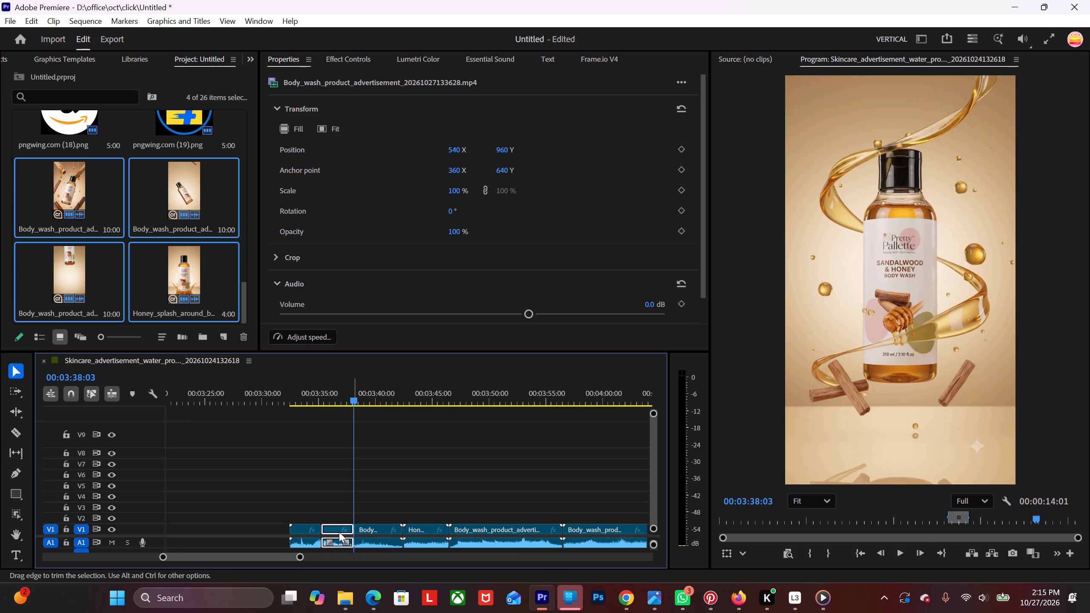
pyautogui.click(339, 532)
pyautogui.moveTo(339, 532); pyautogui.dragTo(339, 522)
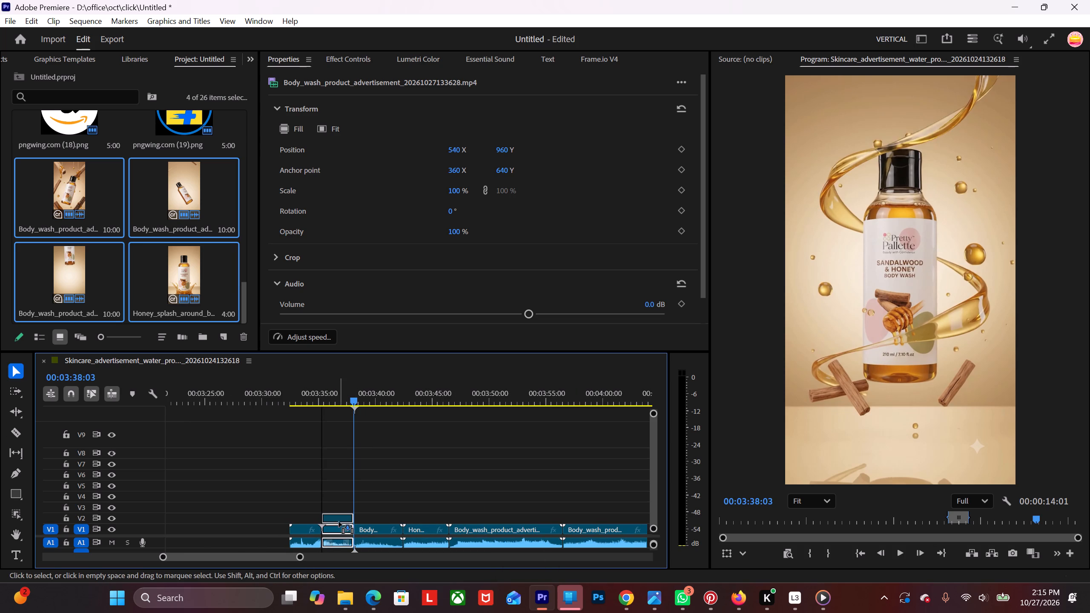
pyautogui.moveTo(339, 522); pyautogui.dragTo(339, 518)
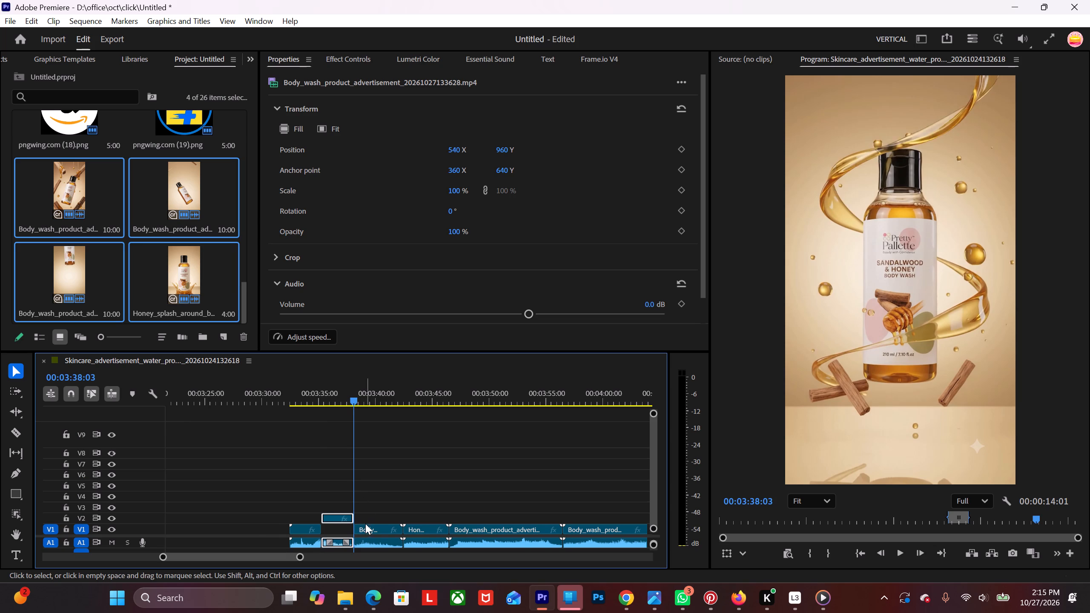
# Play the remaining body wash segment on V1 and split it with the Razor tool at 00:03:38:26, where the honey splash rises around the bottle.
pyautogui.scroll(-3, 365, 508)
pyautogui.press('space')
pyautogui.press('space')
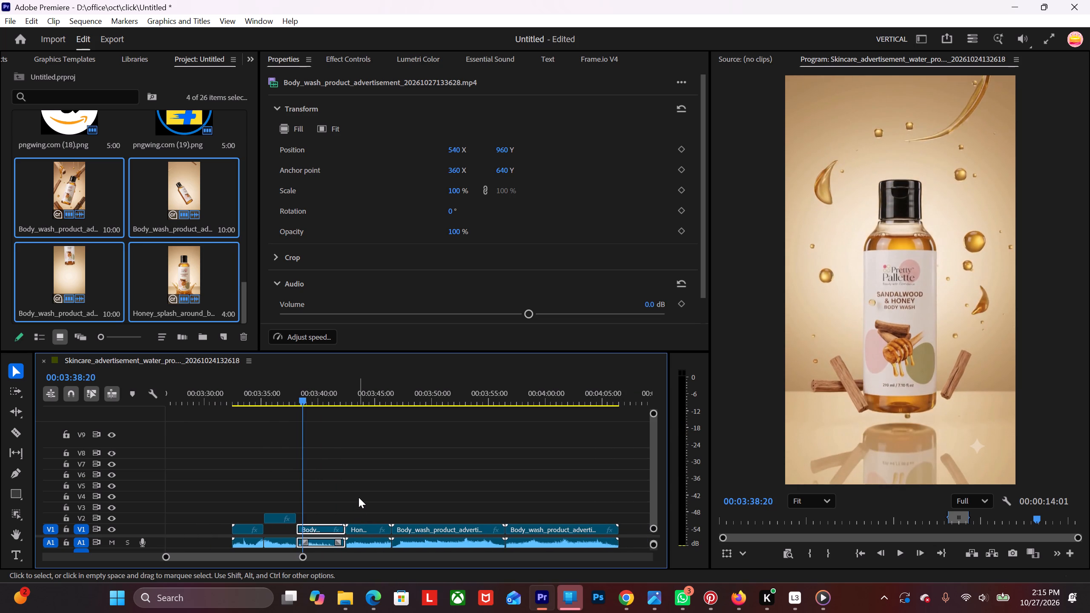
pyautogui.press('space')
pyautogui.press('space')
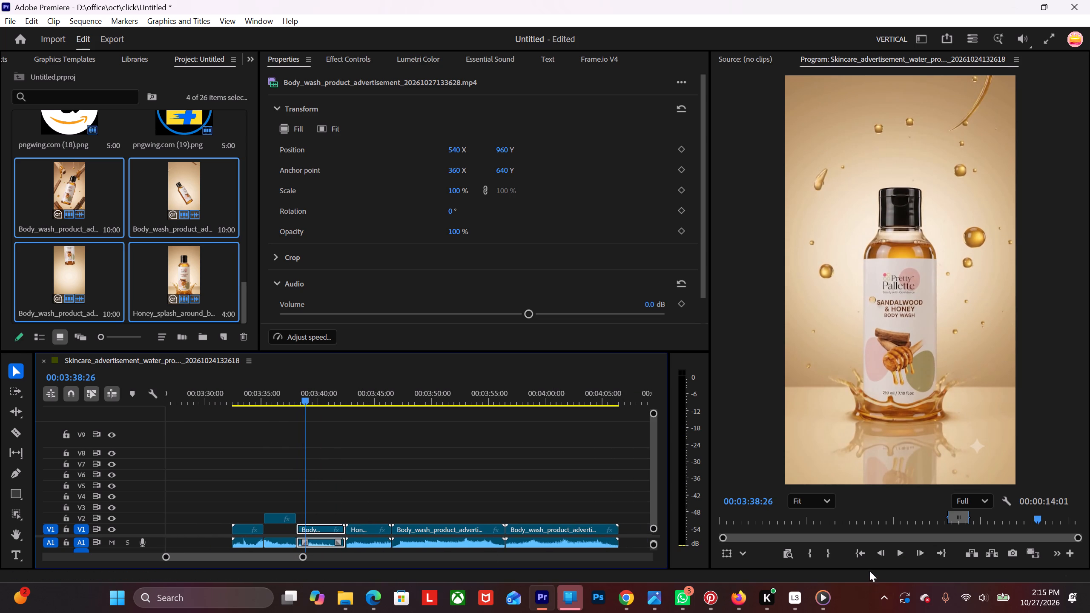
pyautogui.click(878, 556)
pyautogui.click(924, 554)
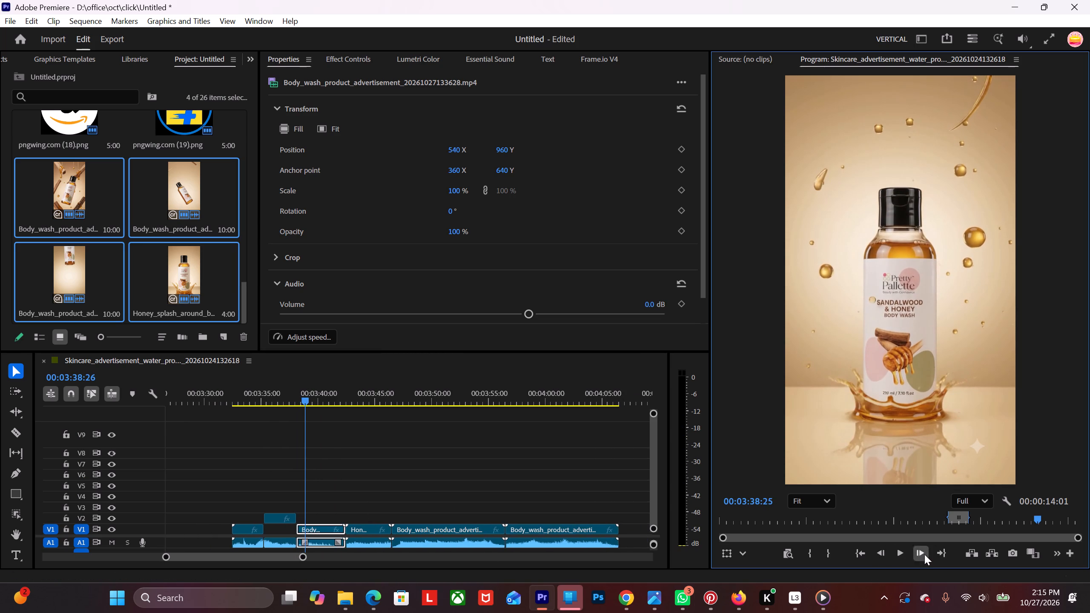
pyautogui.keyDown('alt'); pyautogui.scroll(12, 235, 495); pyautogui.keyUp('alt')
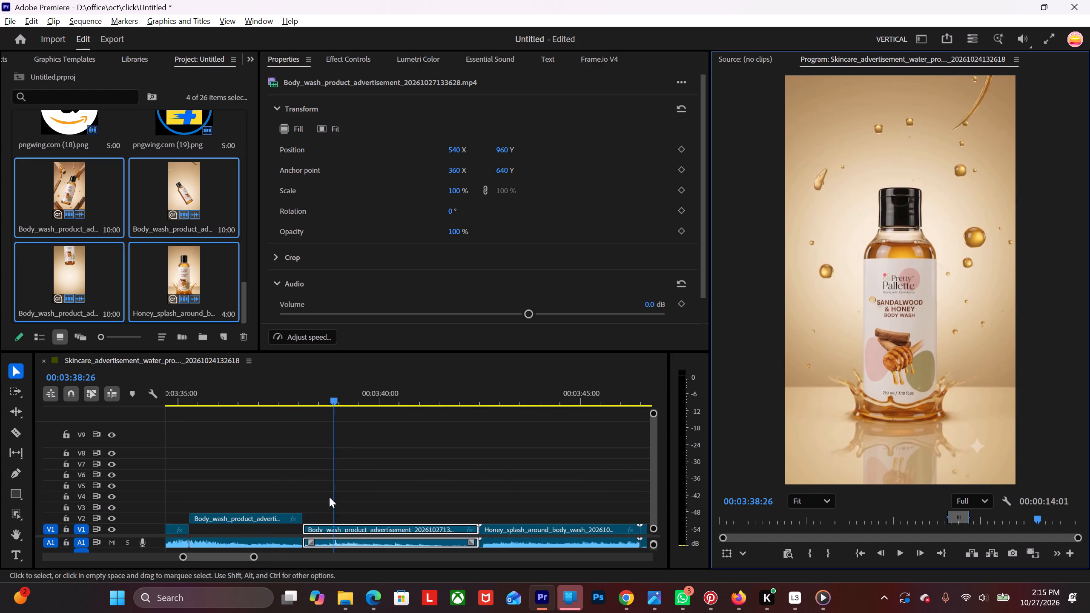
pyautogui.keyDown('alt'); pyautogui.scroll(3, 329, 497); pyautogui.keyUp('alt')
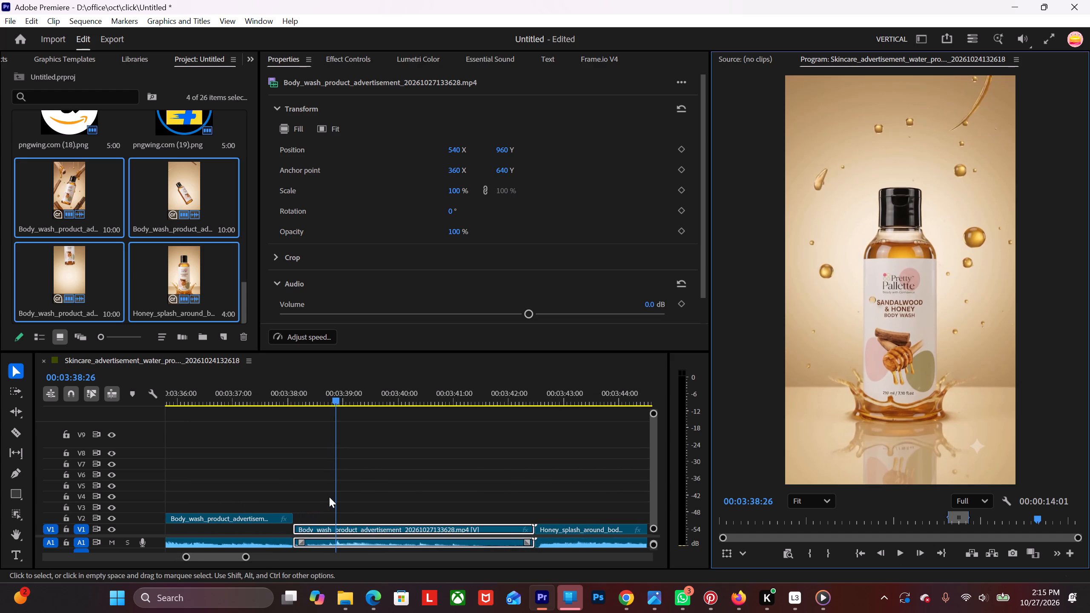
pyautogui.press('c')
pyautogui.click(337, 534)
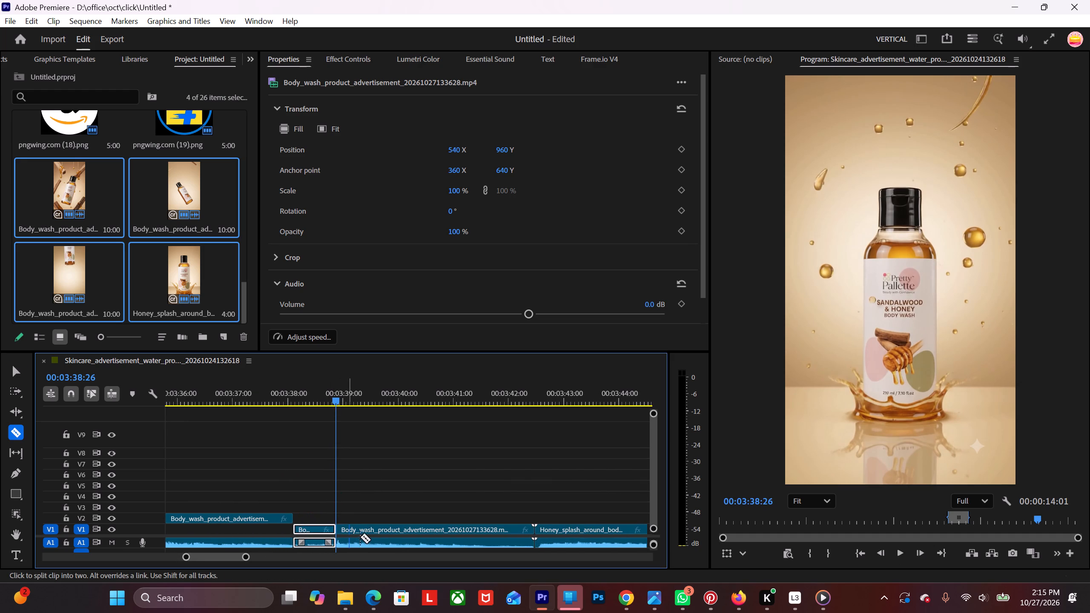
pyautogui.press('v')
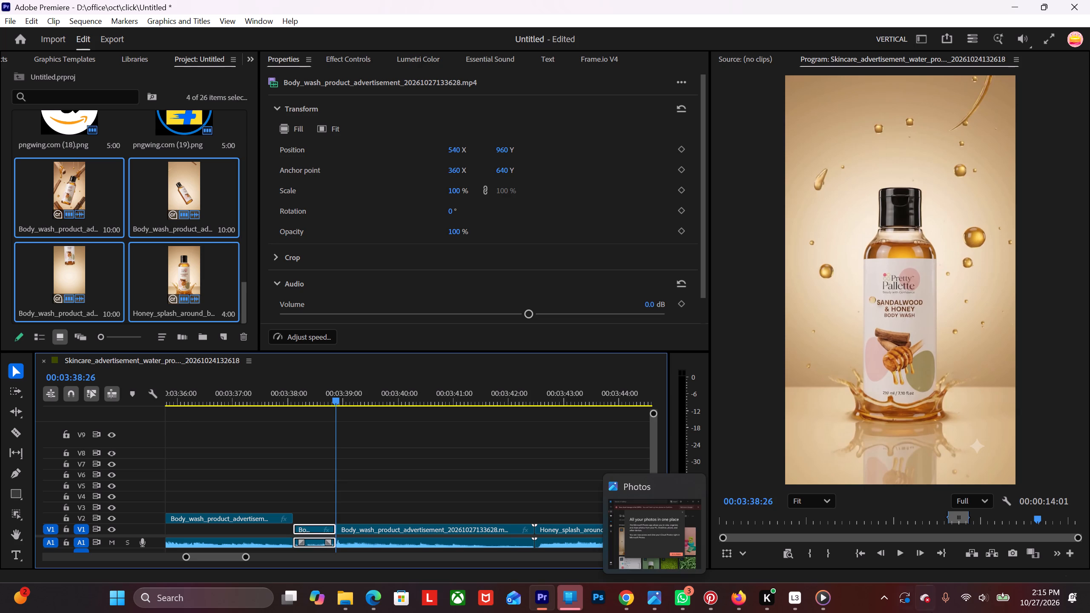
# Step frame by frame back to 00:03:38:21 and forward to 00:03:38:26 to examine the frames just before the new cut.
pyautogui.click(885, 553)
pyautogui.click(885, 553)
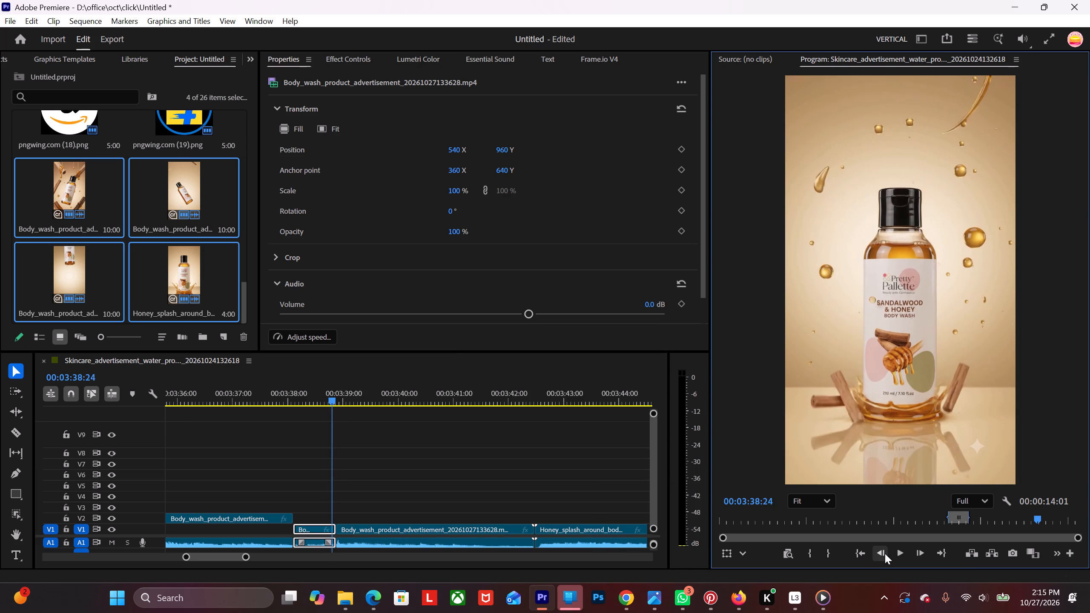
pyautogui.click(885, 553)
pyautogui.click(885, 553)
pyautogui.click(885, 553)
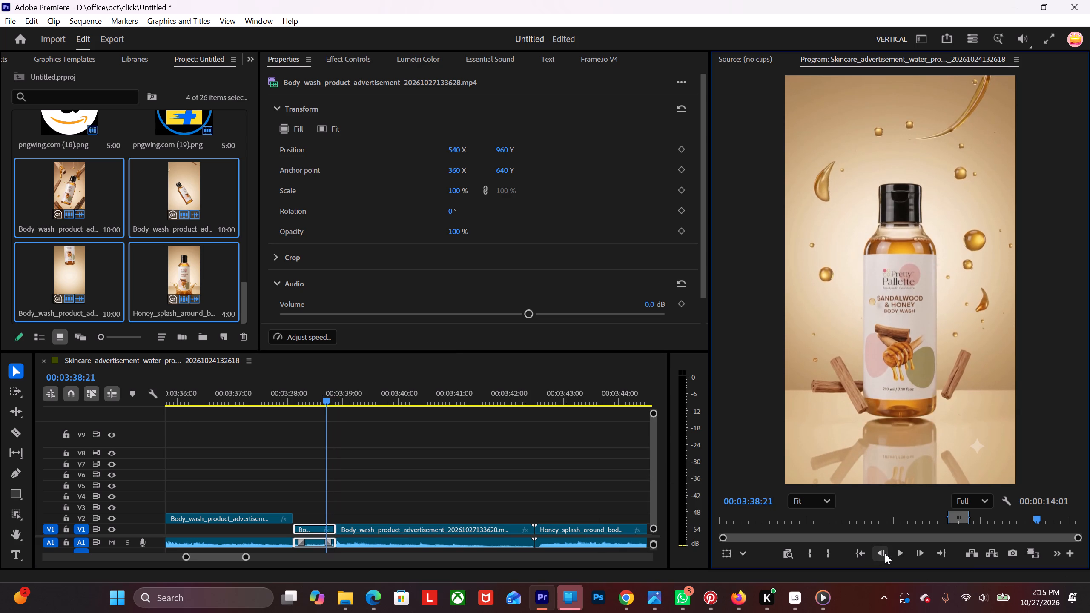
pyautogui.click(921, 555)
pyautogui.click(921, 555)
pyautogui.click(921, 555)
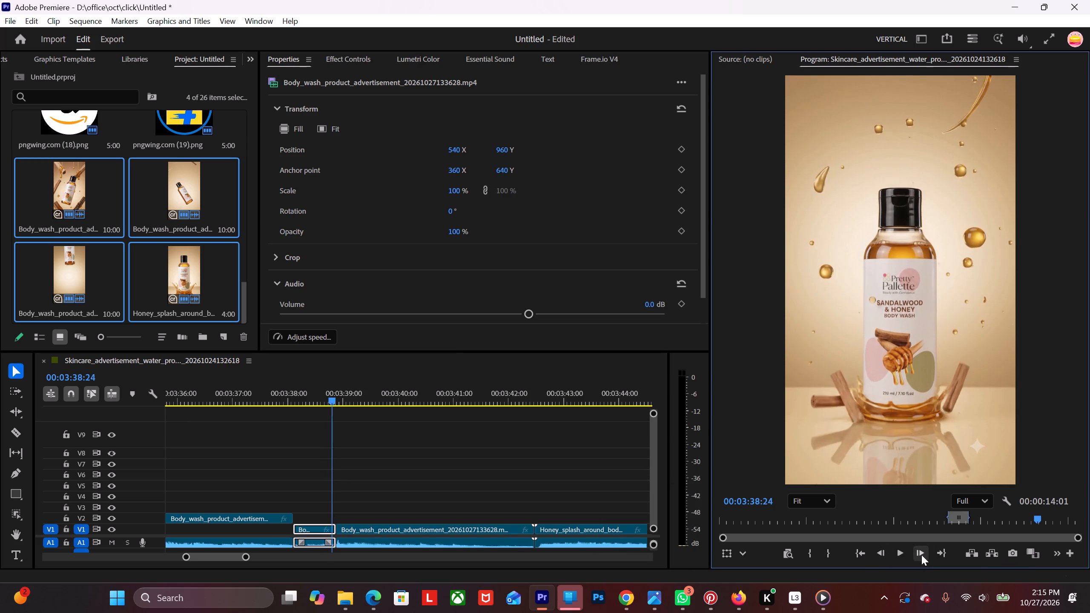
pyautogui.click(921, 555)
pyautogui.click(921, 555)
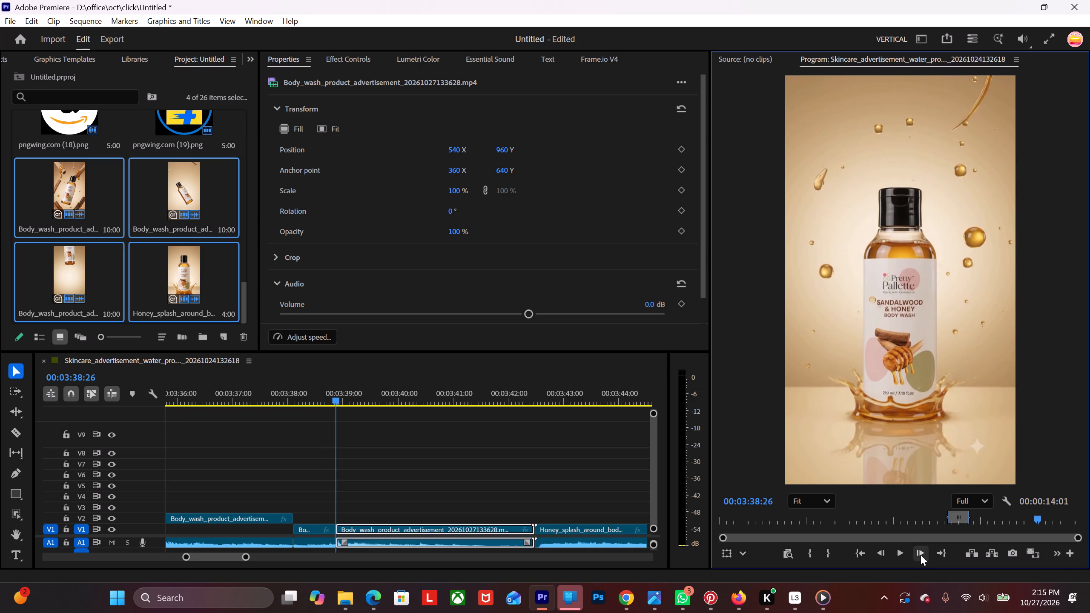
# Play through the body wash segment after 00:03:38:26 and move it from track V1 up to V2 at the same time position.
pyautogui.press('space')
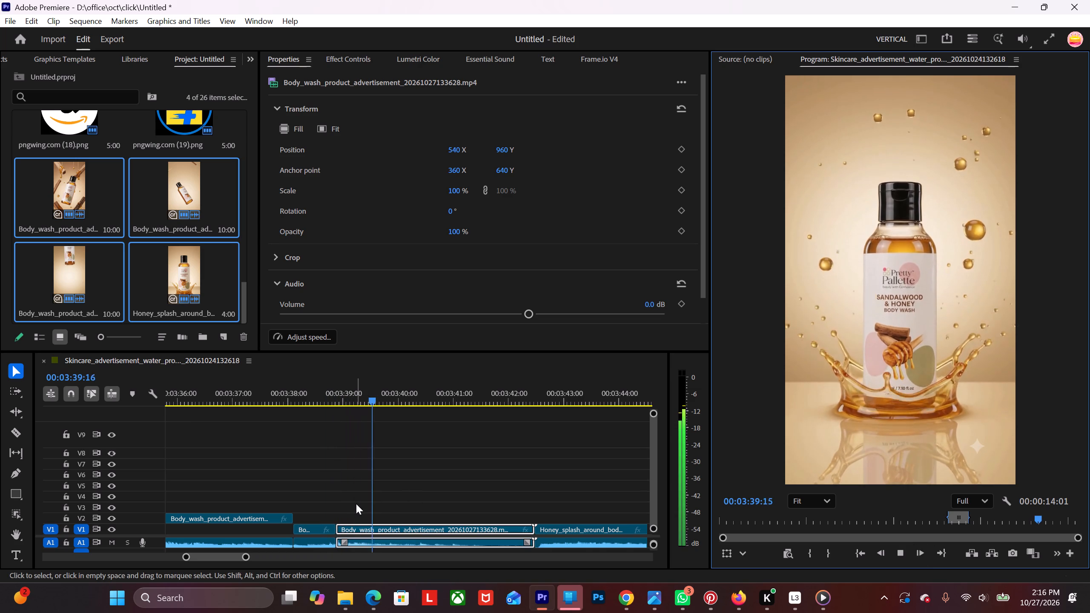
pyautogui.press('space')
pyautogui.press('space')
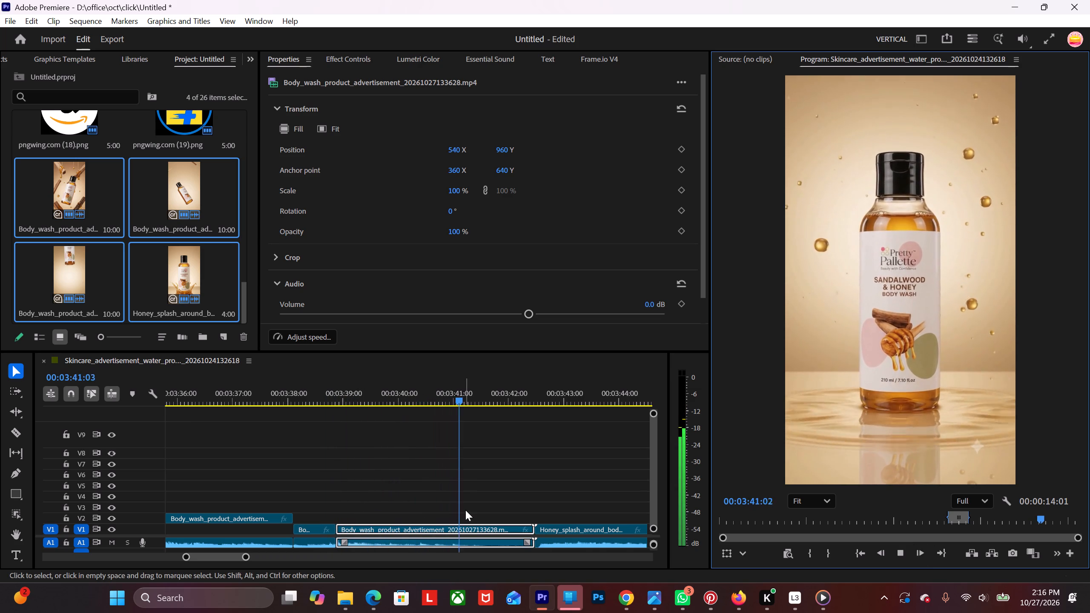
pyautogui.press('space')
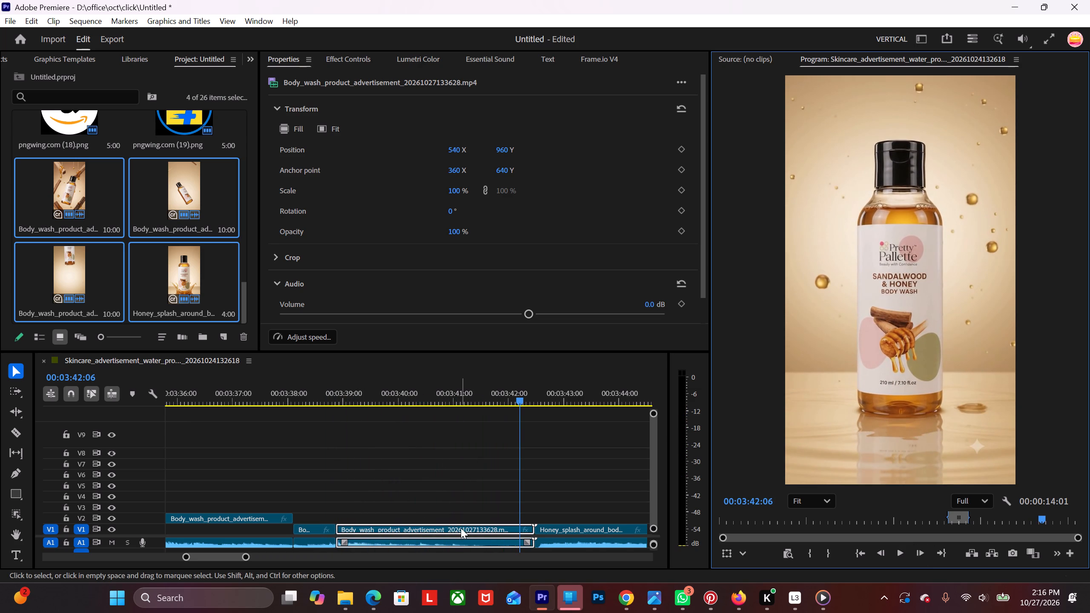
pyautogui.moveTo(461, 528); pyautogui.dragTo(460, 515)
# Play and scrub across the honey splash clip on V1 and the end of the preceding body wash segment to examine the transition and splash motion.
pyautogui.scroll(-7, 469, 514)
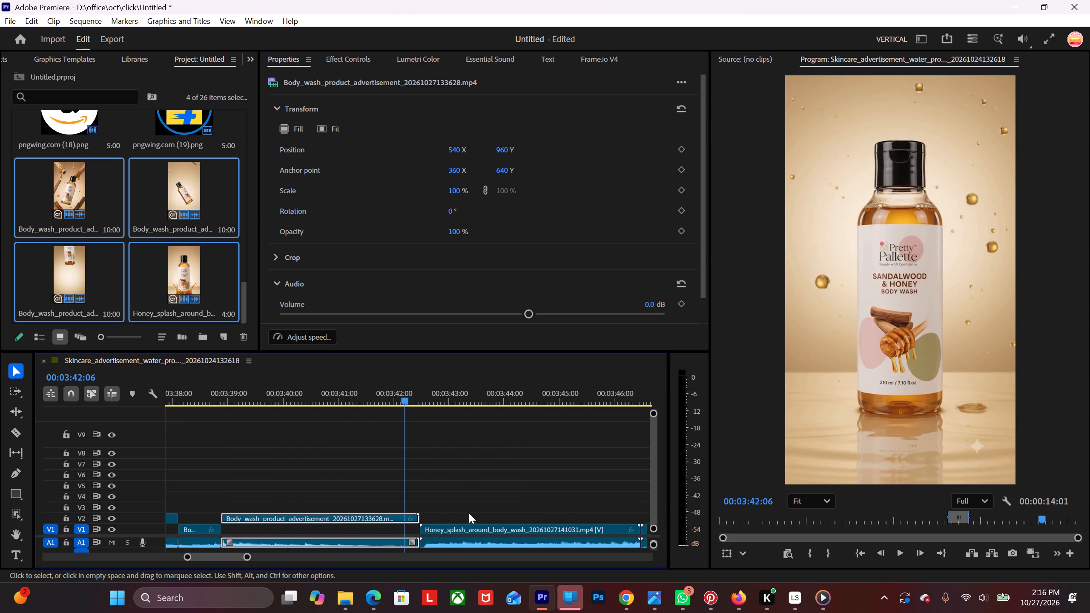
pyautogui.keyDown('alt'); pyautogui.scroll(-5, 369, 495); pyautogui.keyUp('alt')
pyautogui.press('space')
pyautogui.press('space')
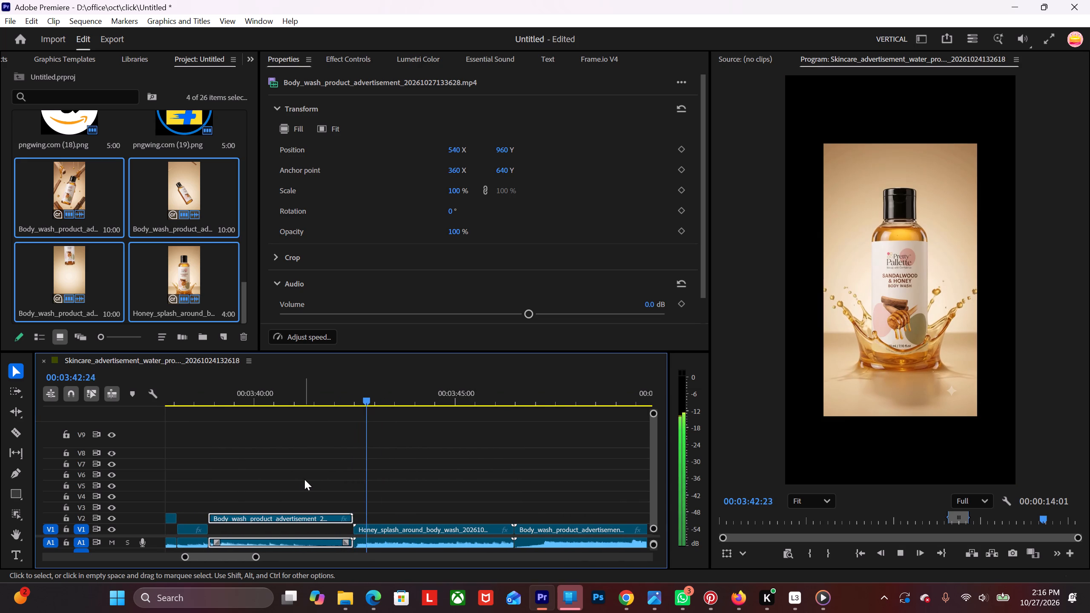
pyautogui.moveTo(366, 397); pyautogui.dragTo(361, 401)
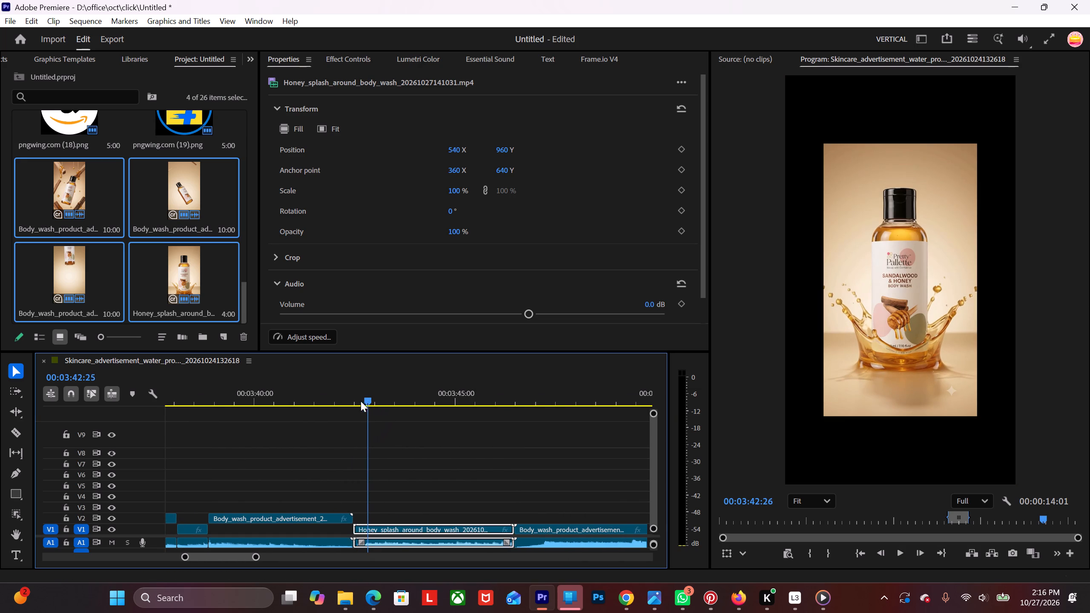
pyautogui.moveTo(361, 401); pyautogui.dragTo(349, 442)
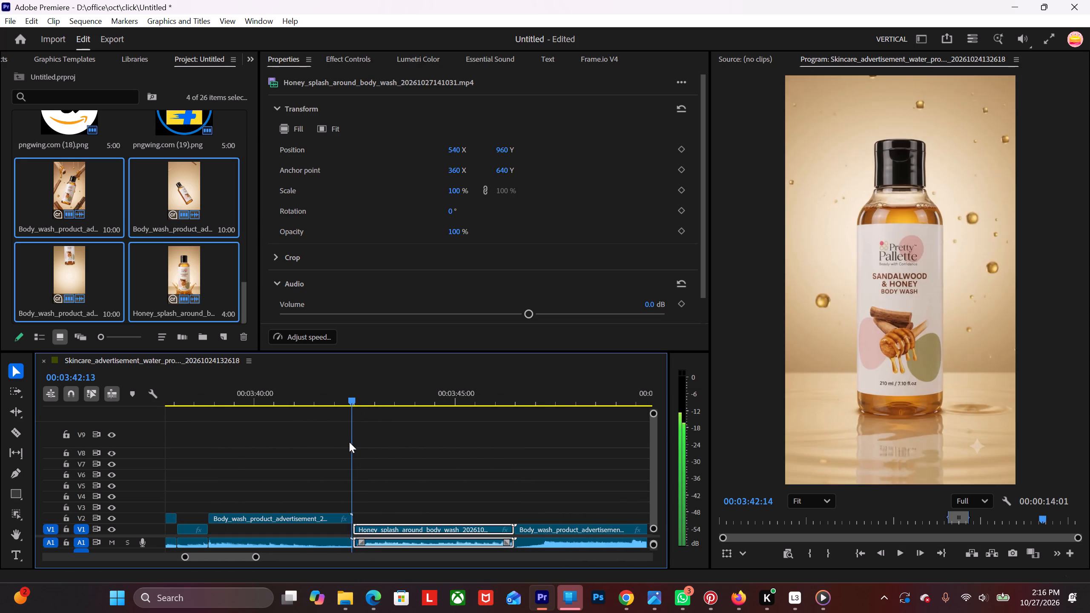
pyautogui.moveTo(349, 442); pyautogui.dragTo(306, 447)
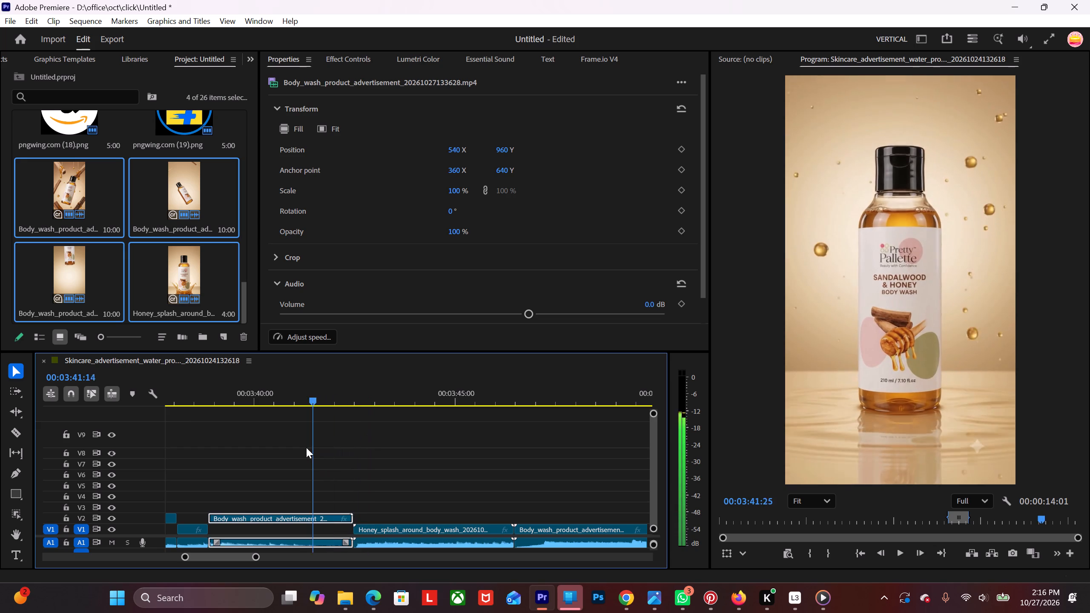
pyautogui.moveTo(306, 447); pyautogui.dragTo(389, 426)
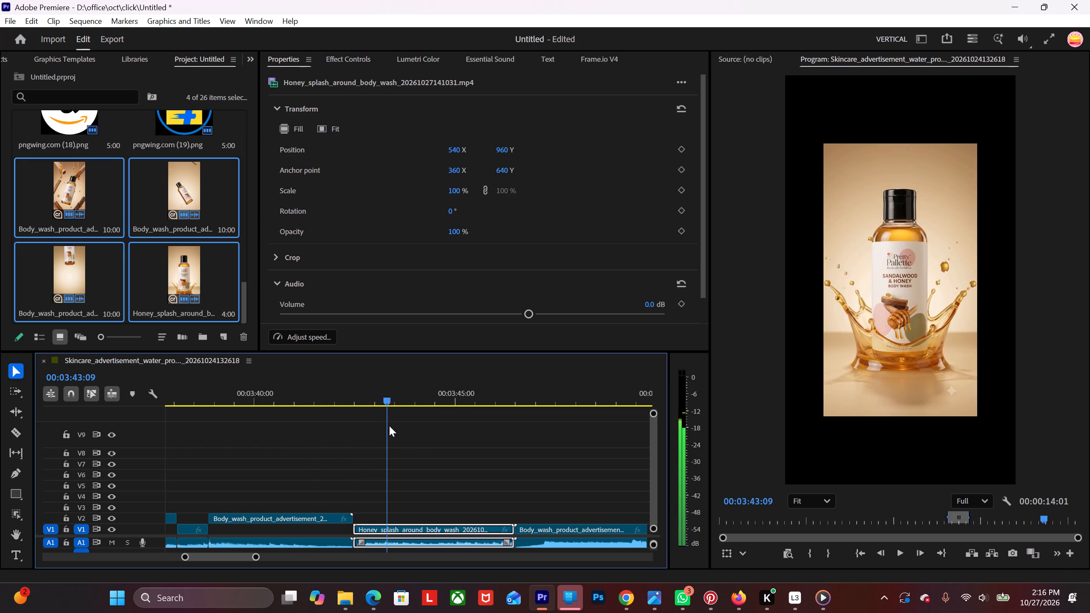
pyautogui.moveTo(389, 426); pyautogui.dragTo(473, 427)
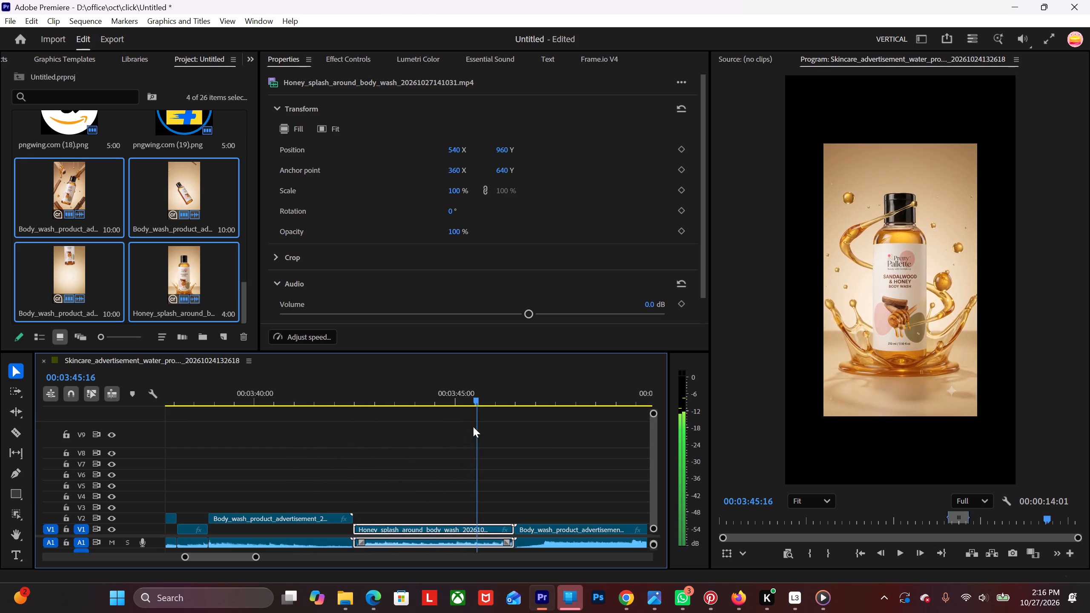
pyautogui.moveTo(473, 427); pyautogui.dragTo(457, 440)
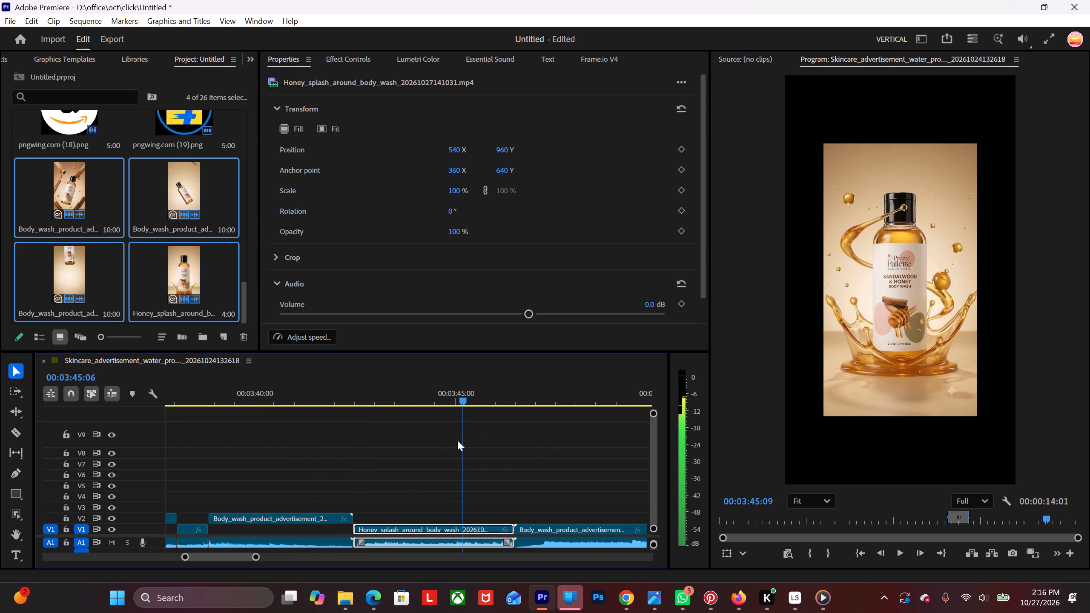
pyautogui.moveTo(457, 440); pyautogui.dragTo(372, 481)
pyautogui.keyDown('alt'); pyautogui.scroll(-9, 382, 537); pyautogui.keyUp('alt')
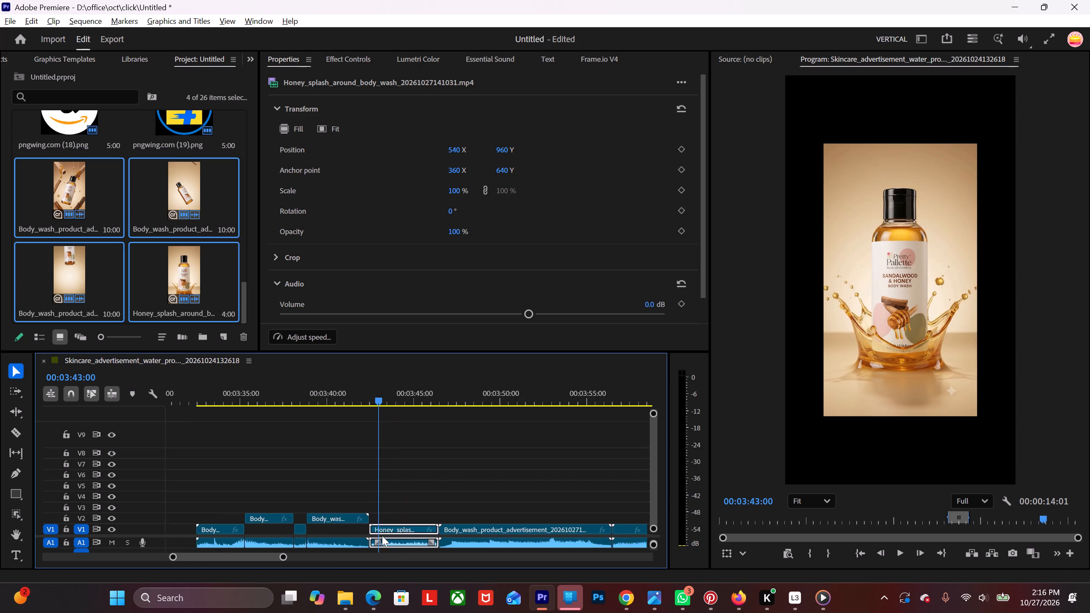
pyautogui.keyDown('alt'); pyautogui.scroll(-5, 382, 536); pyautogui.keyUp('alt')
pyautogui.press('space')
pyautogui.press('space')
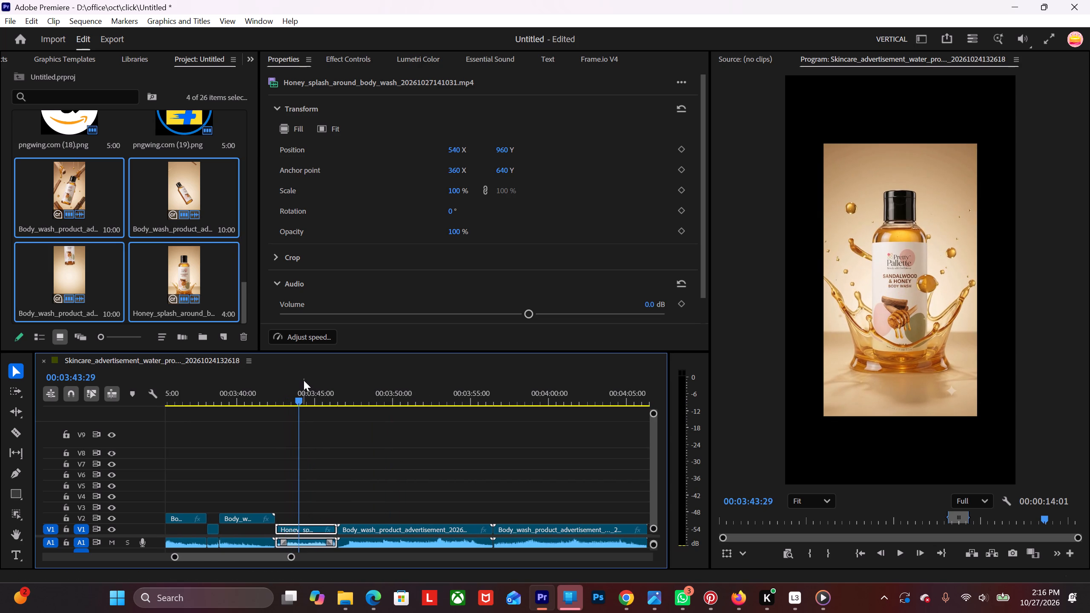
# Review the opening of the body wash clip following the honey splash on V1 and split it with the Razor tool at 00:03:48:08.
pyautogui.moveTo(299, 406); pyautogui.dragTo(304, 403)
pyautogui.moveTo(302, 398); pyautogui.dragTo(347, 397)
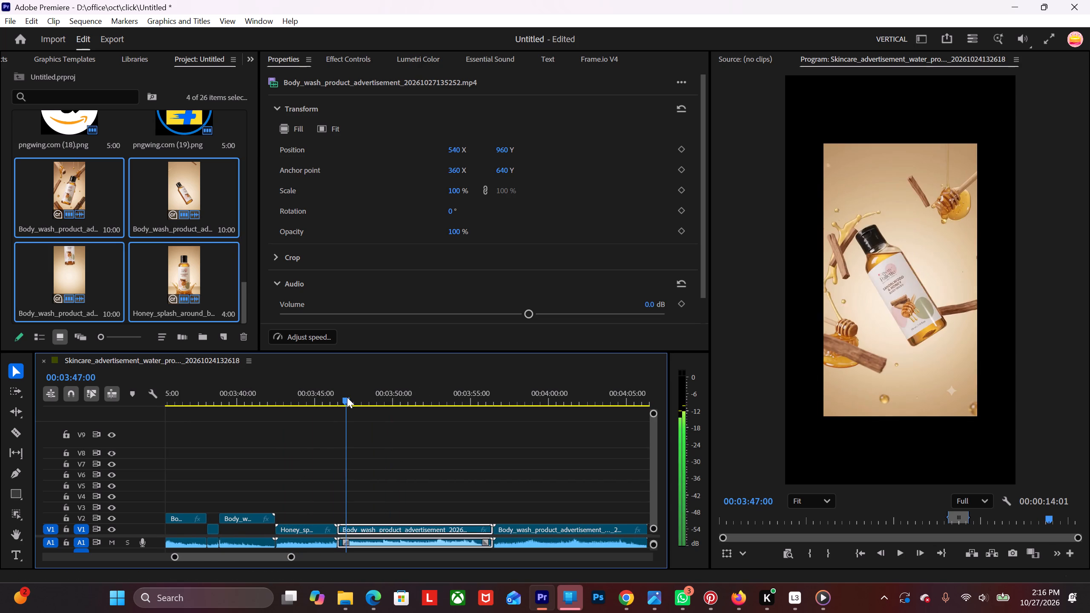
pyautogui.moveTo(347, 397); pyautogui.dragTo(349, 397)
pyautogui.press('space')
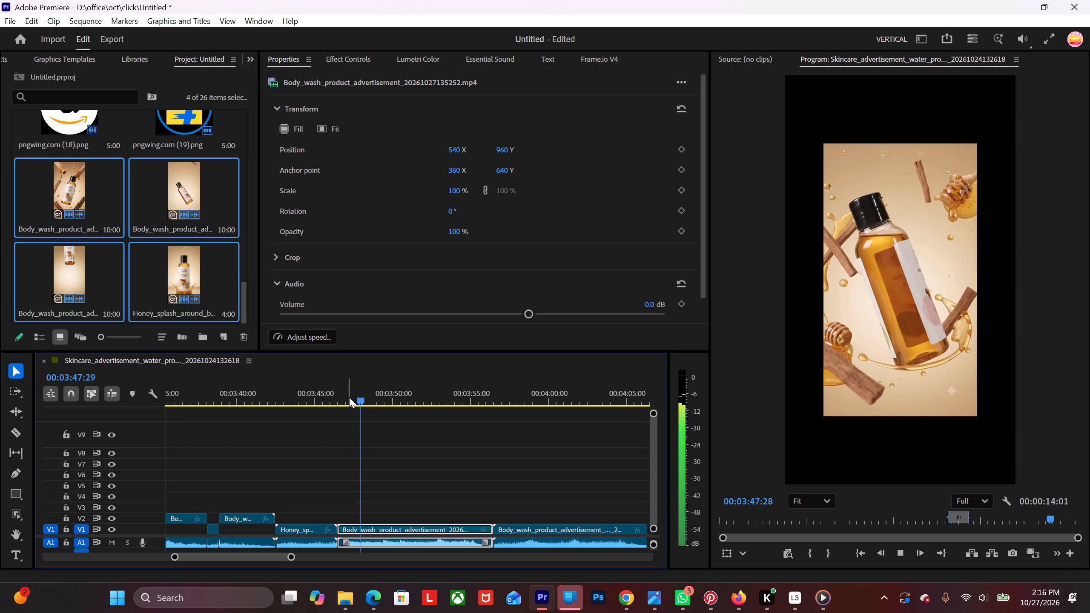
pyautogui.press('space')
pyautogui.press('space')
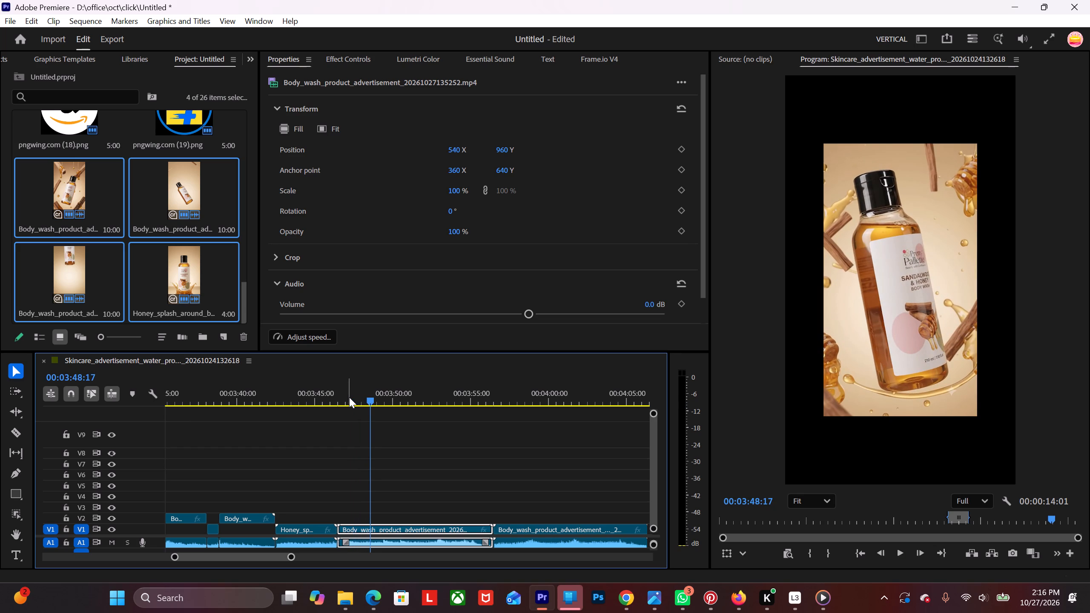
pyautogui.press('space')
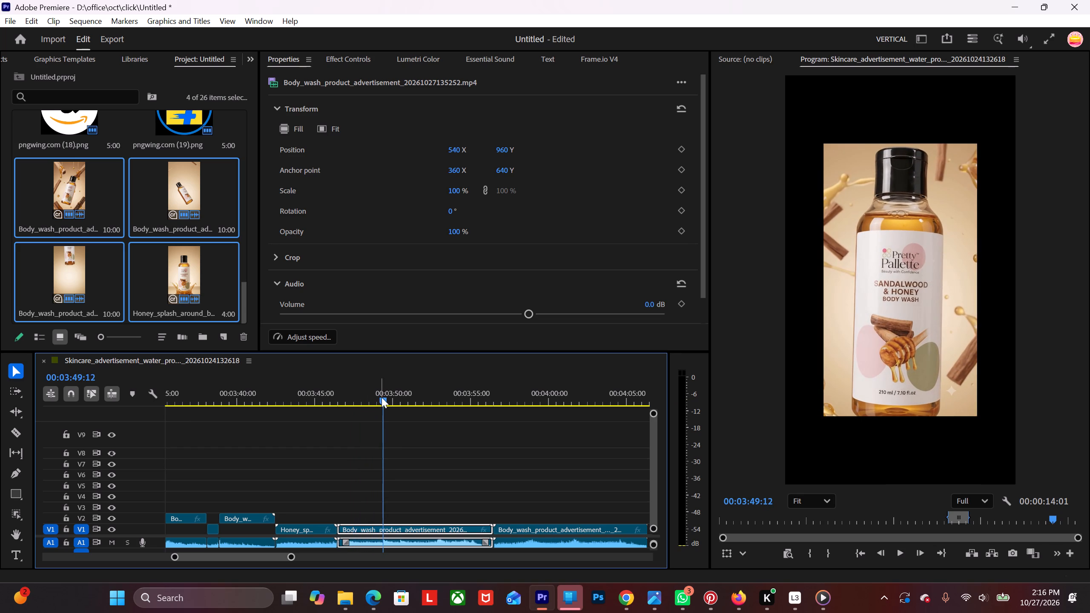
pyautogui.moveTo(381, 397); pyautogui.dragTo(364, 415)
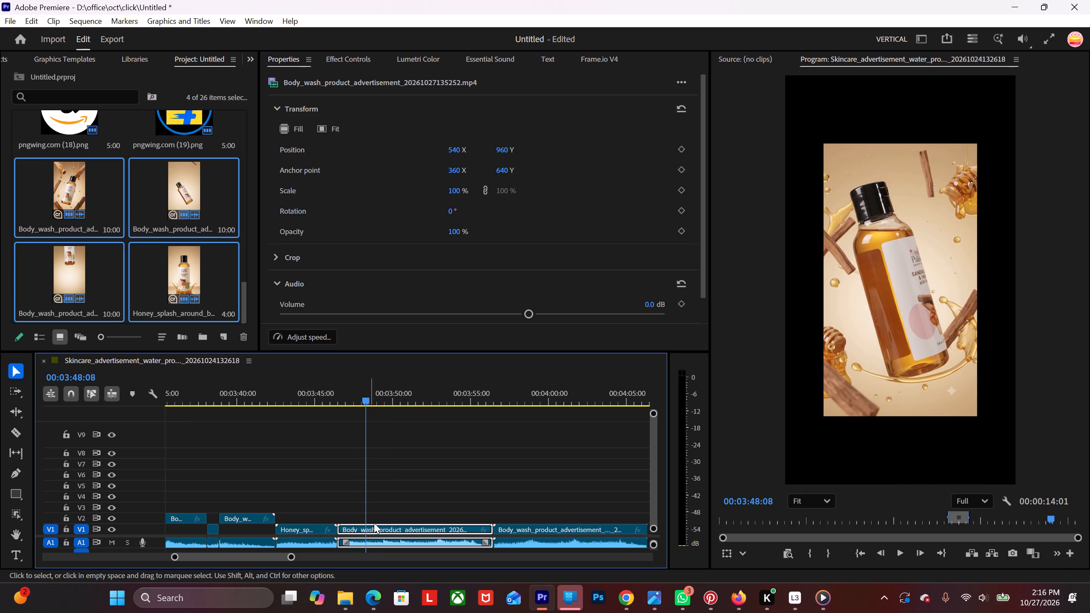
pyautogui.press('c')
pyautogui.click(367, 528)
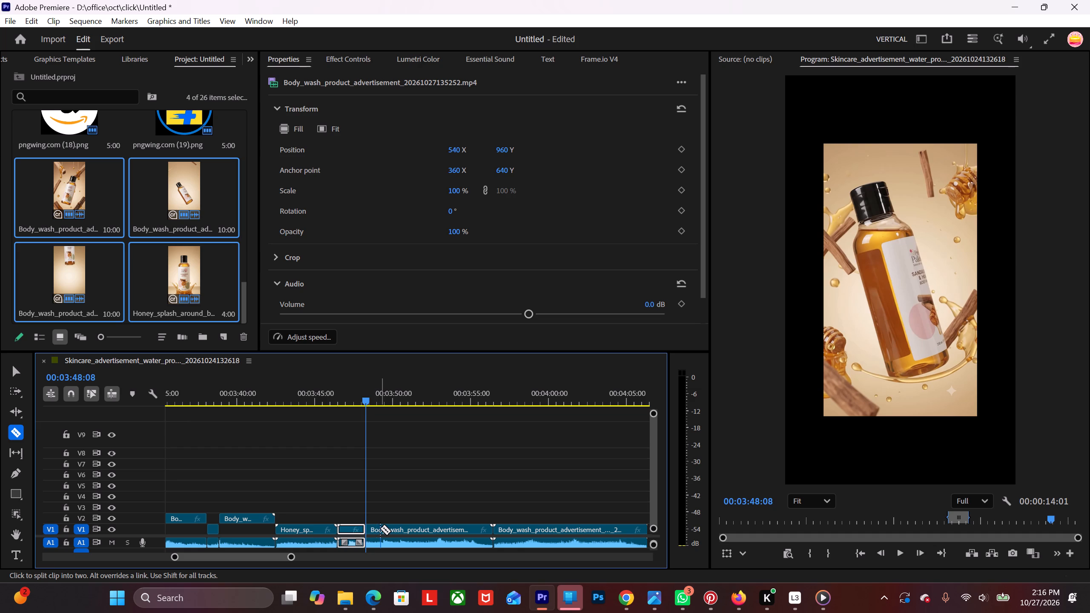
pyautogui.press('v')
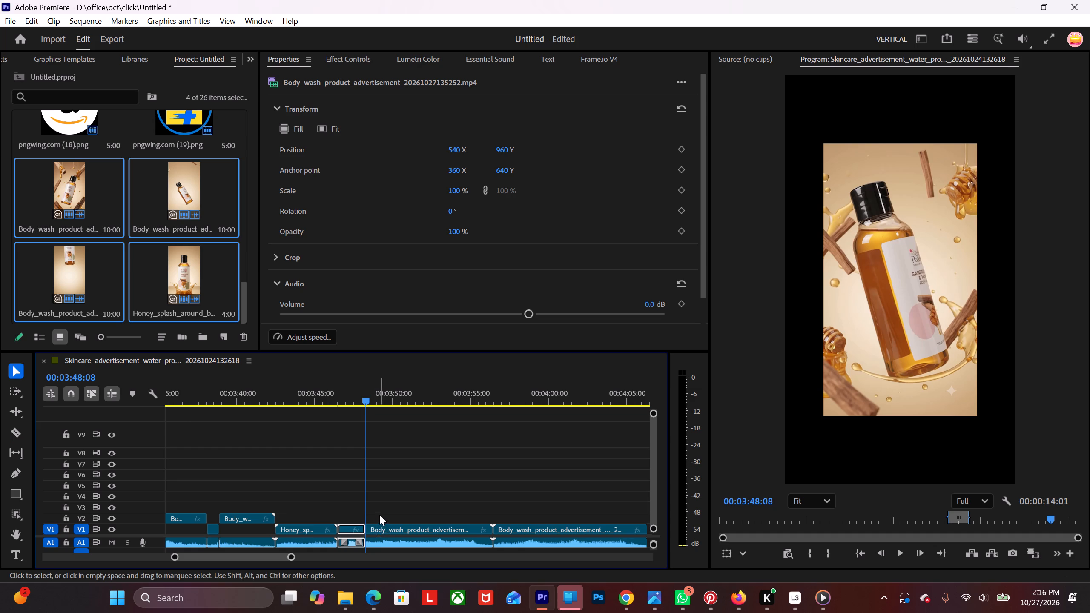
# Review the body wash segment after the new cut and split it with the Razor tool at 00:03:50:15, at the close-up of the bottle cap.
pyautogui.press('space')
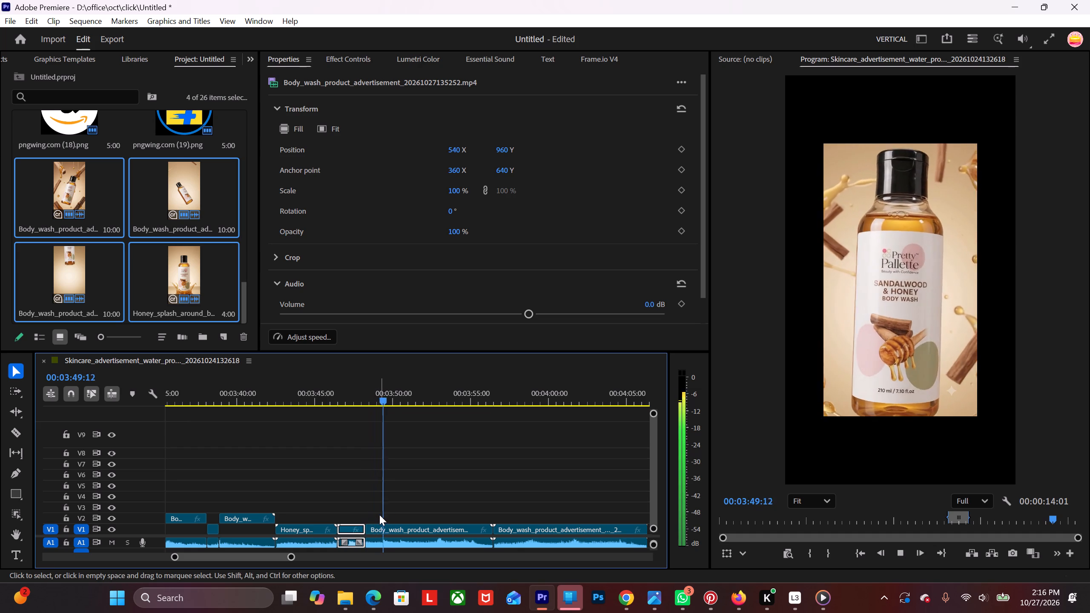
pyautogui.press('space')
pyautogui.press('space')
pyautogui.press('space')
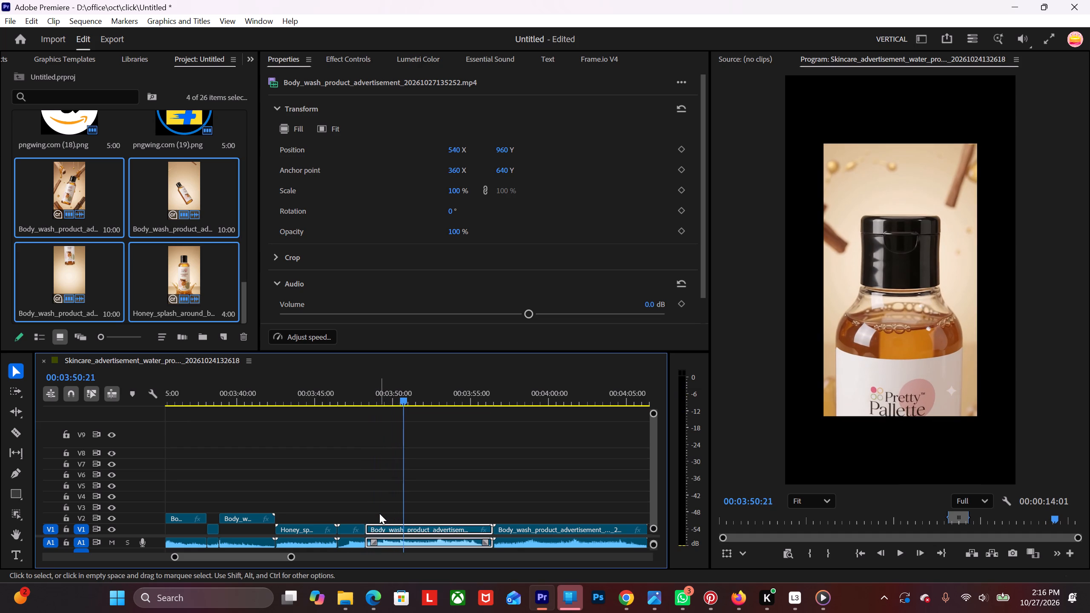
pyautogui.press('space')
pyautogui.press('space')
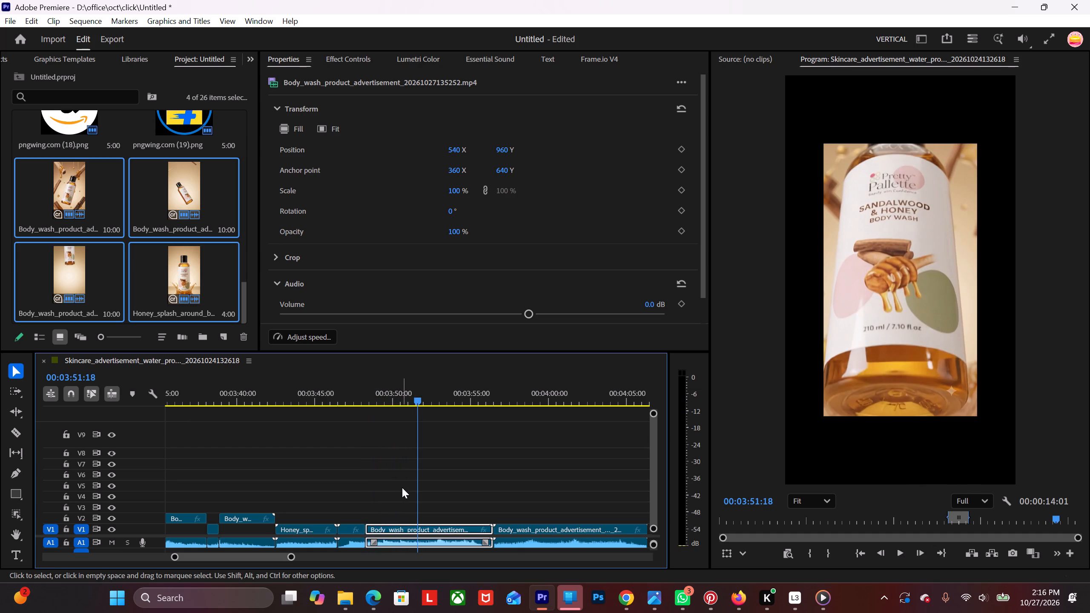
pyautogui.moveTo(420, 398); pyautogui.dragTo(416, 406)
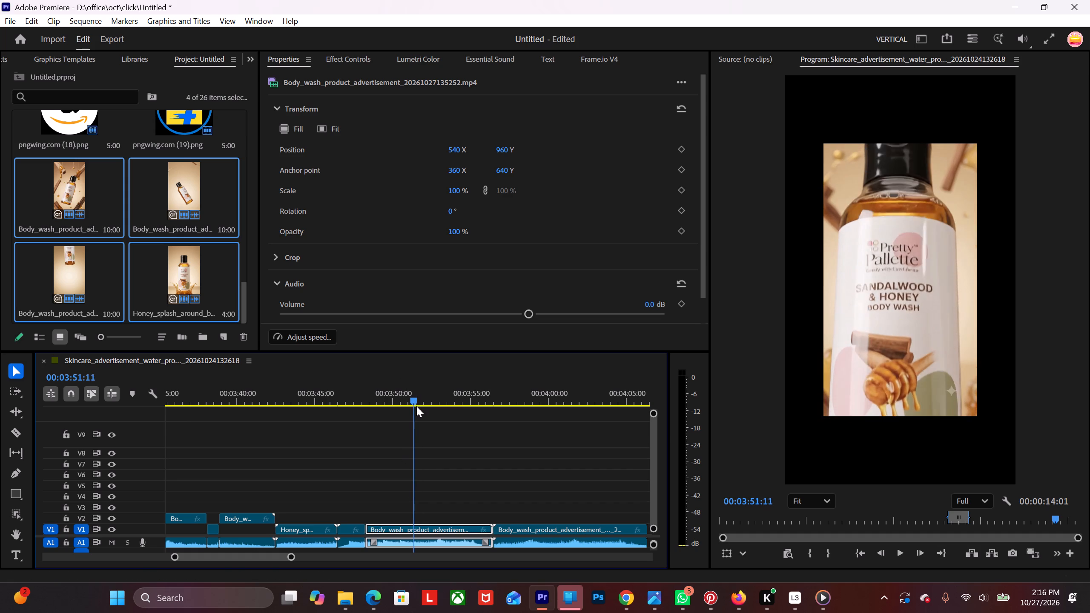
pyautogui.moveTo(416, 406); pyautogui.dragTo(416, 419)
pyautogui.moveTo(412, 396); pyautogui.dragTo(409, 398)
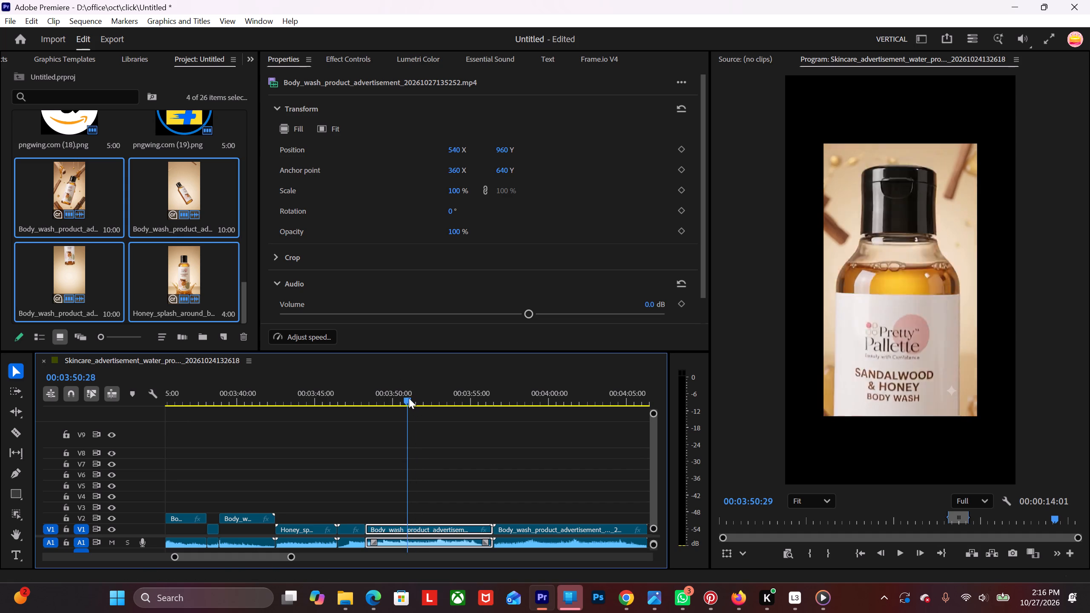
pyautogui.moveTo(409, 398); pyautogui.dragTo(397, 452)
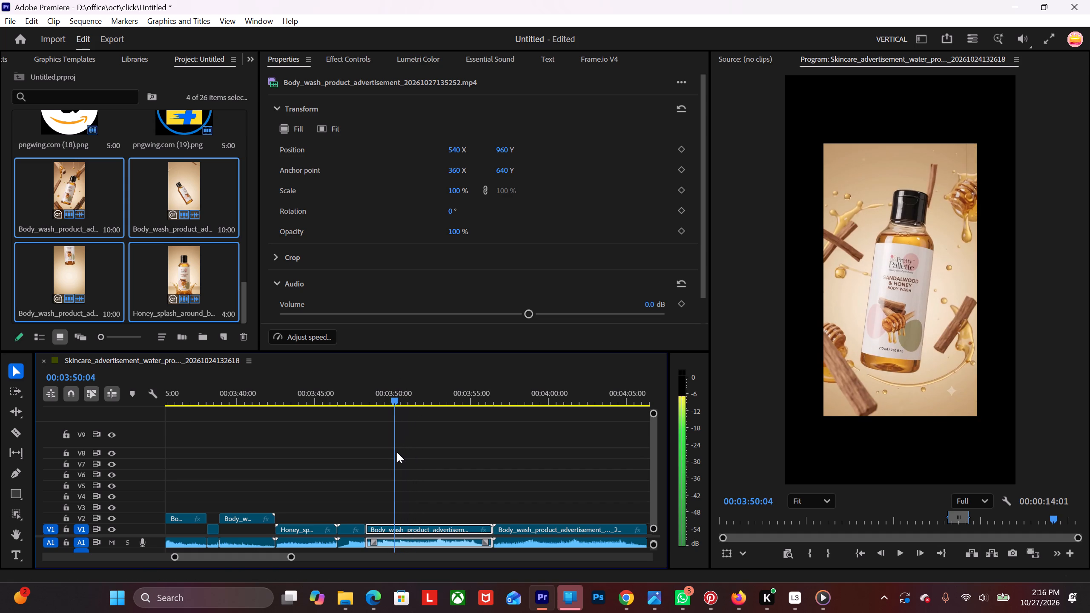
pyautogui.moveTo(397, 452); pyautogui.dragTo(404, 444)
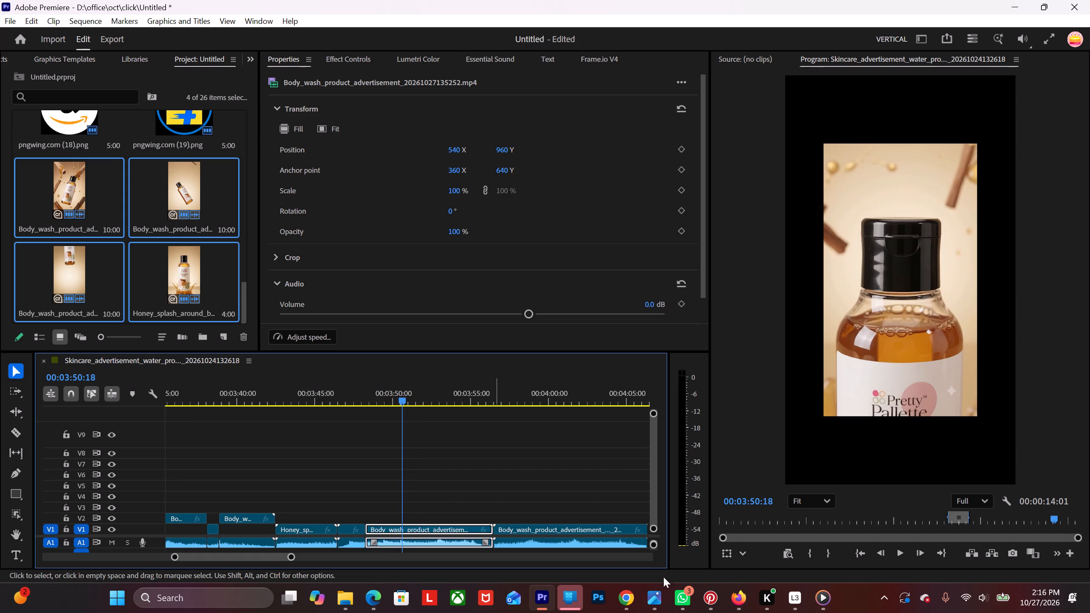
pyautogui.click(880, 551)
pyautogui.click(880, 551)
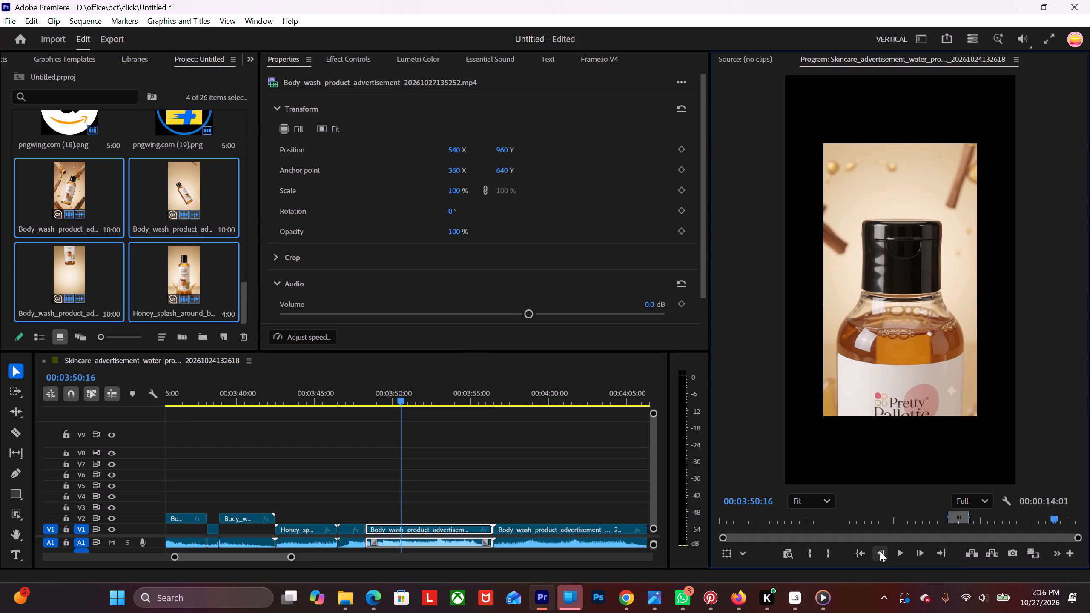
pyautogui.click(880, 551)
pyautogui.press('c')
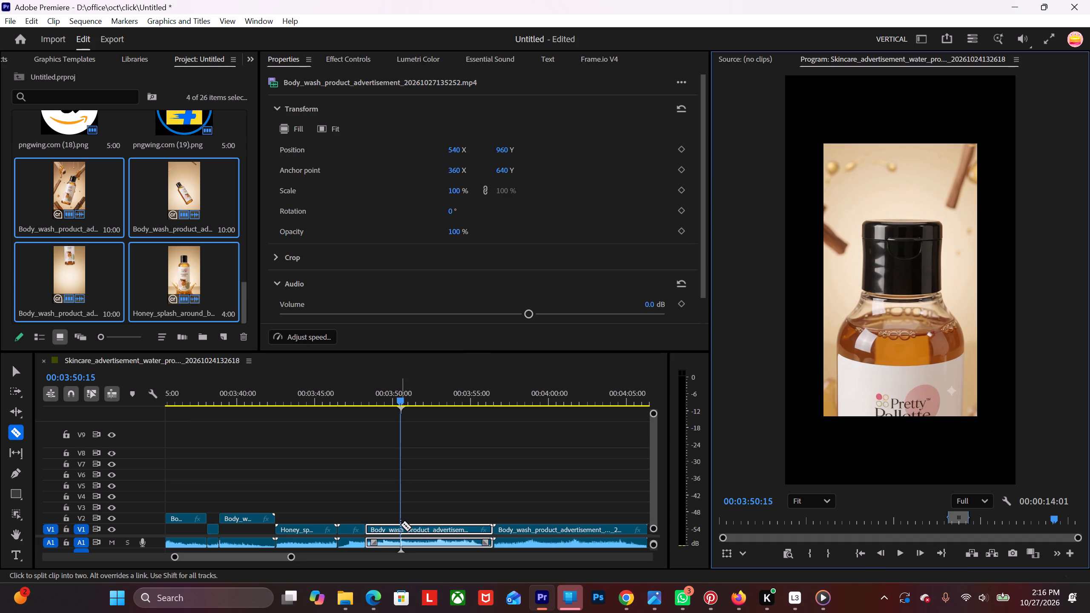
pyautogui.click(401, 524)
pyautogui.press('v')
# Play through the body wash segment on V1 after 00:03:50:15 to examine its bottle close-ups and honey splash shots.
pyautogui.press('space')
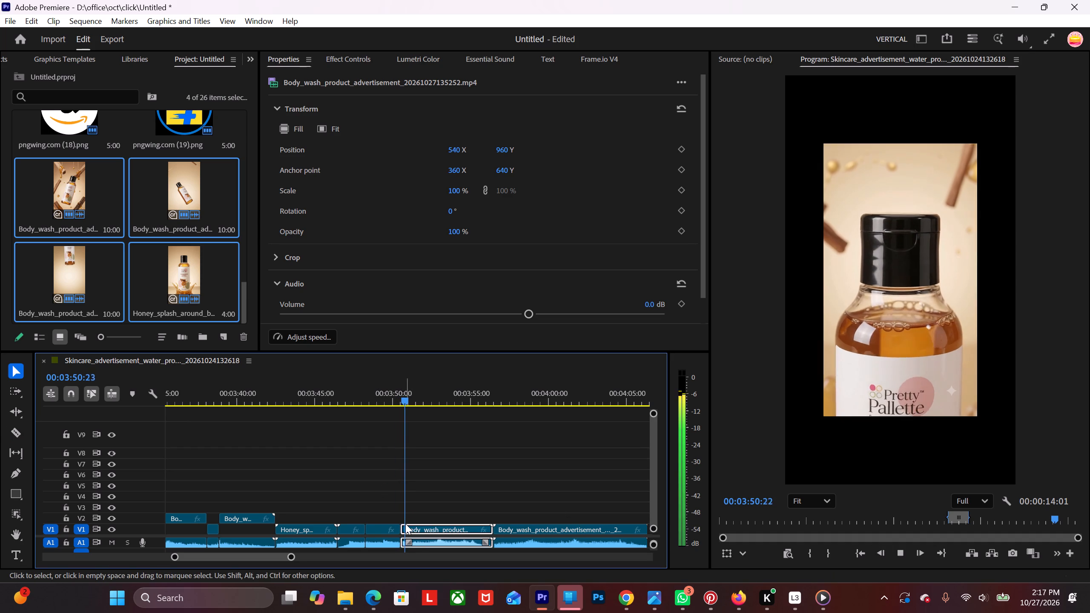
pyautogui.press('space')
pyautogui.press('space')
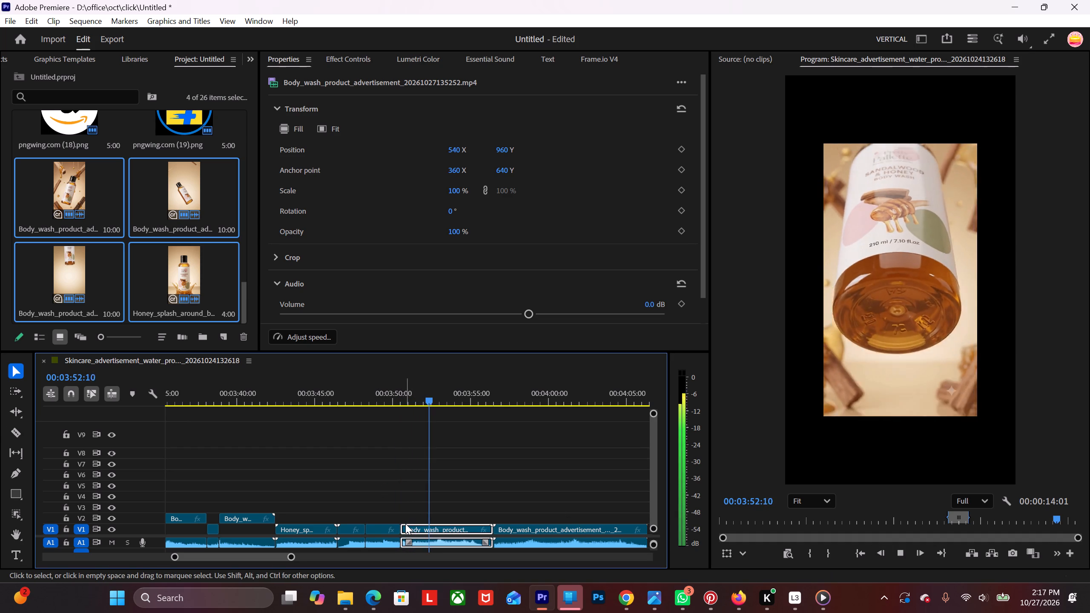
pyautogui.press('space')
pyautogui.press('space')
pyautogui.press('space')
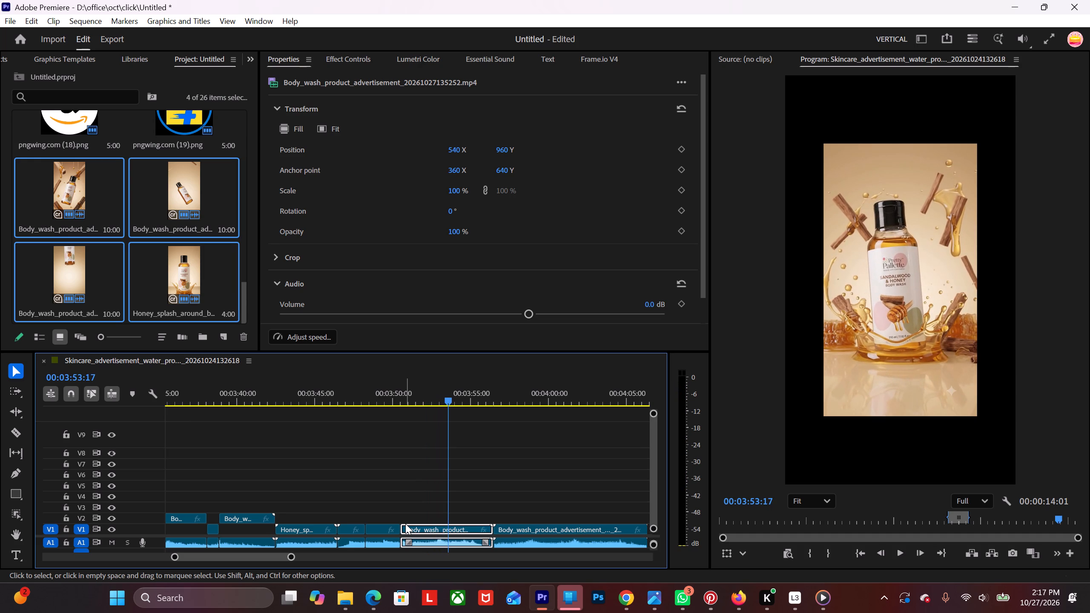
pyautogui.press('space')
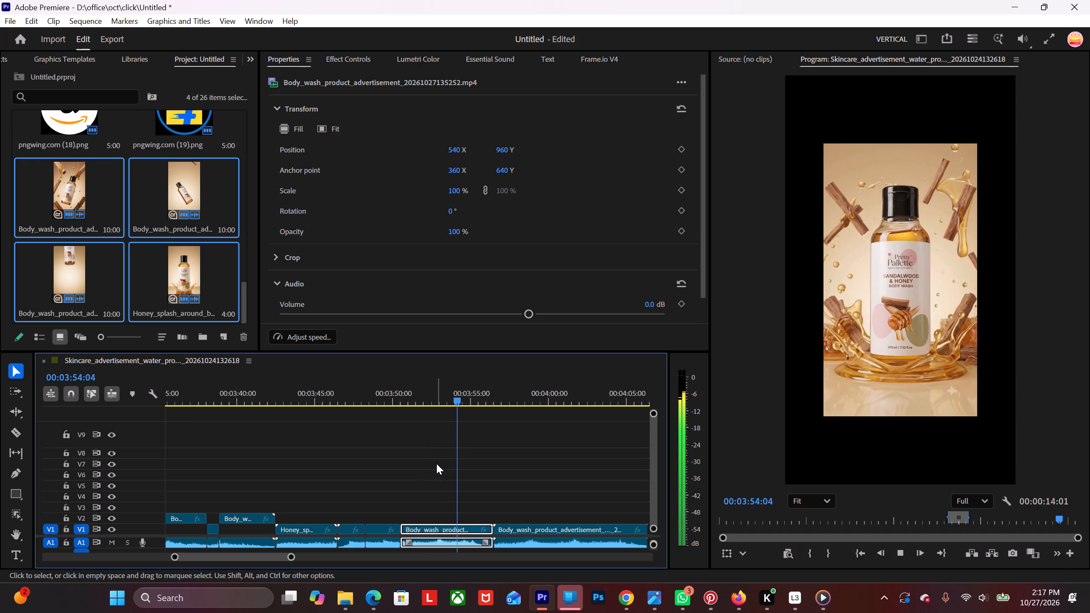
pyautogui.press('space')
pyautogui.press('space')
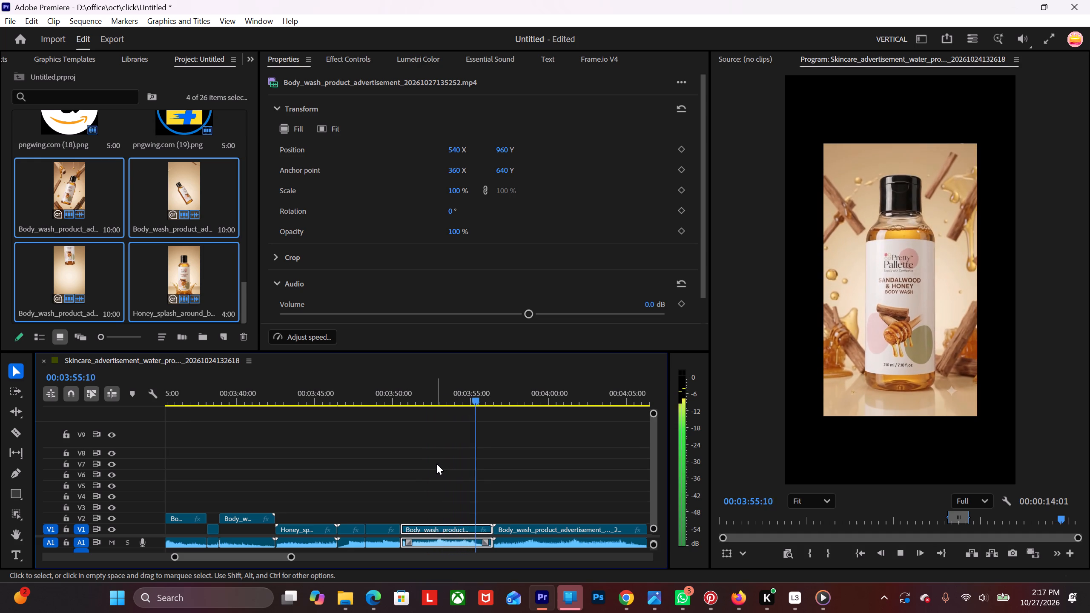
pyautogui.press('space')
# Find the shot change near the end of this body wash segment and split it with the Razor tool at 00:03:54:15.
pyautogui.moveTo(483, 399); pyautogui.dragTo(469, 413)
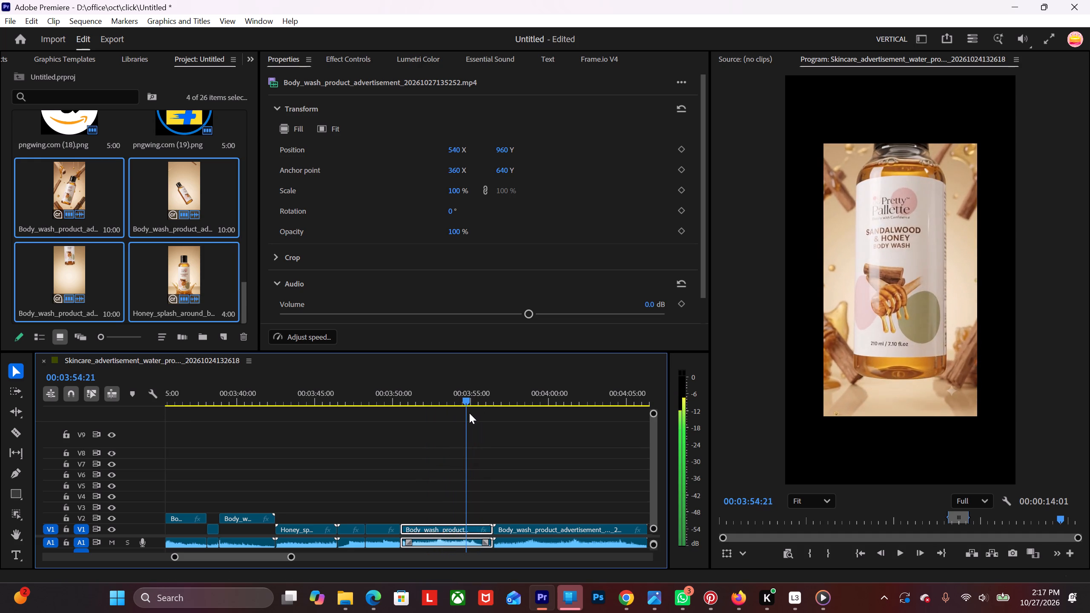
pyautogui.moveTo(469, 413); pyautogui.dragTo(466, 416)
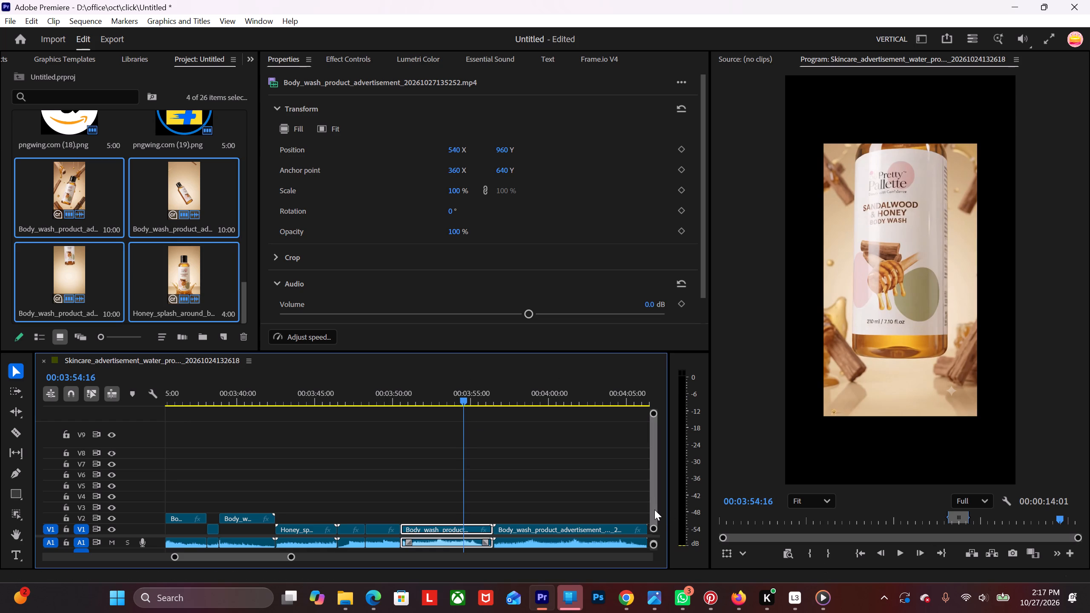
pyautogui.press('space')
pyautogui.press('space')
pyautogui.press('space')
pyautogui.press('space')
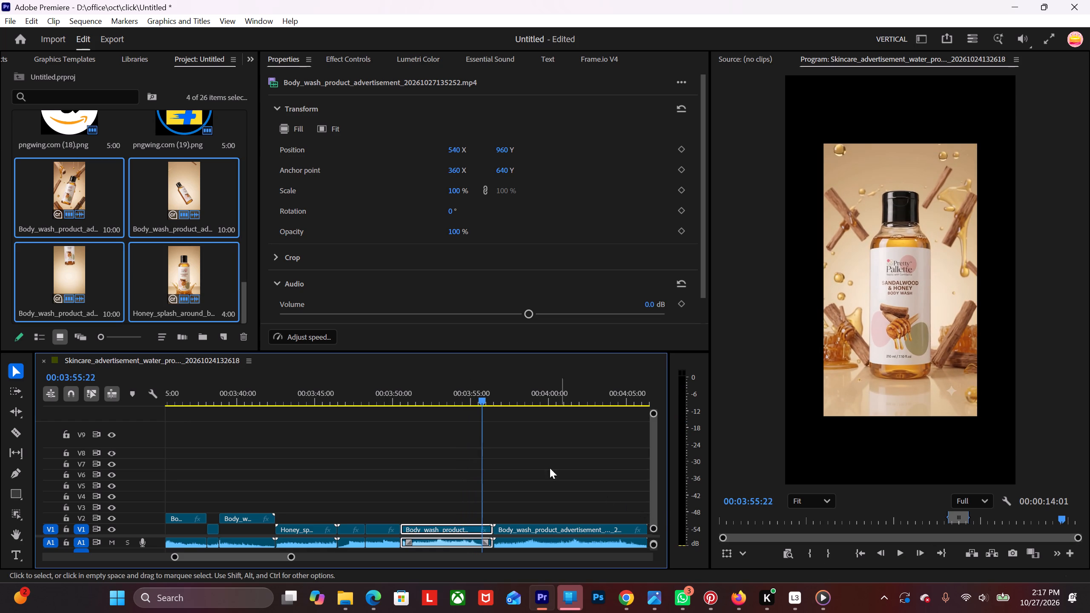
pyautogui.moveTo(478, 397); pyautogui.dragTo(455, 425)
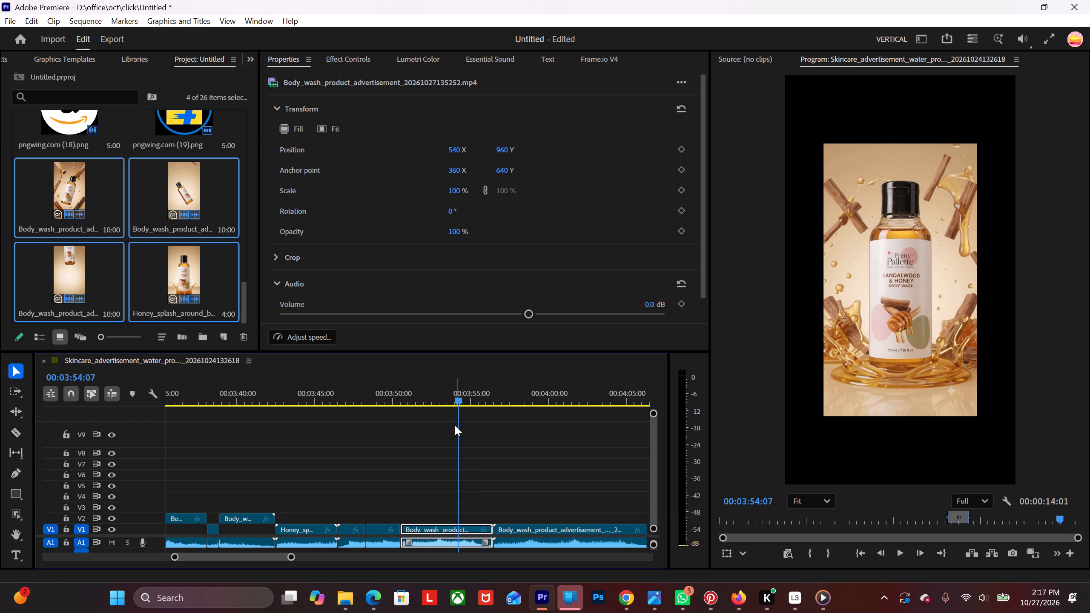
pyautogui.press('space')
pyautogui.press('space')
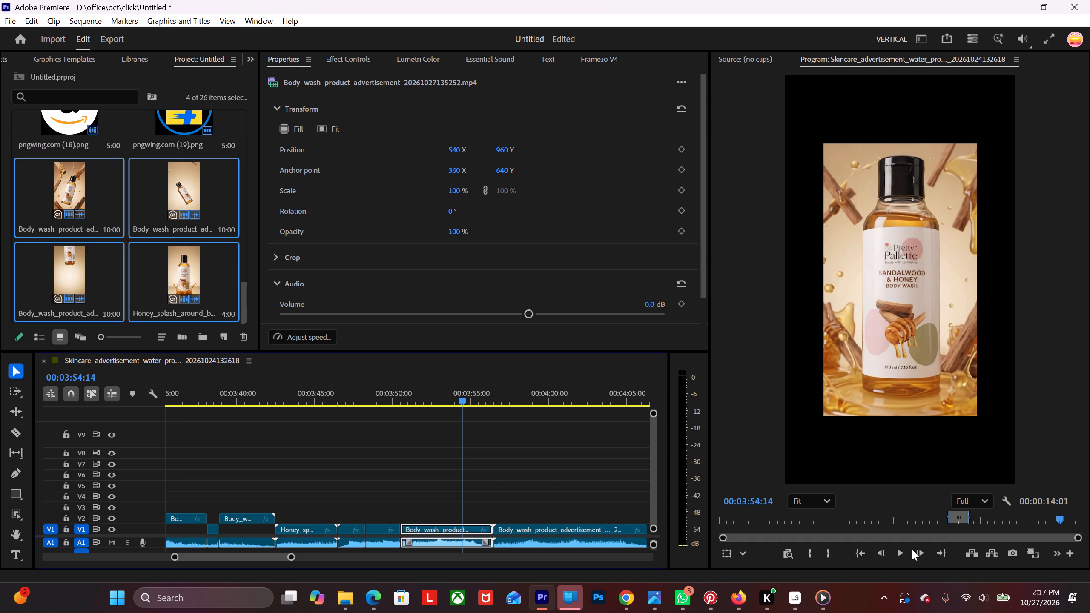
pyautogui.tripleClick(924, 551)
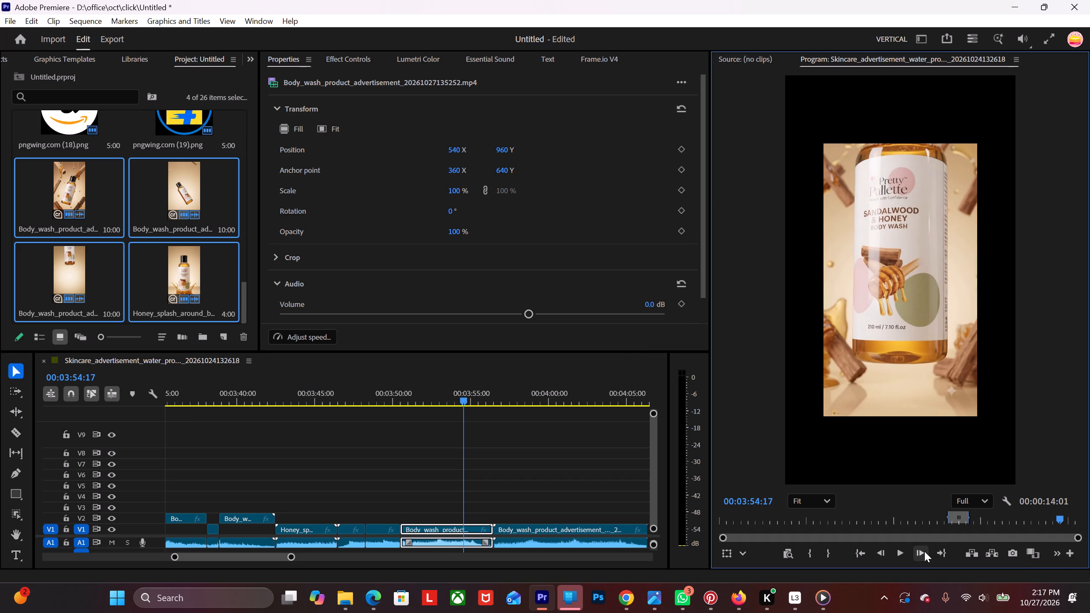
pyautogui.doubleClick(881, 554)
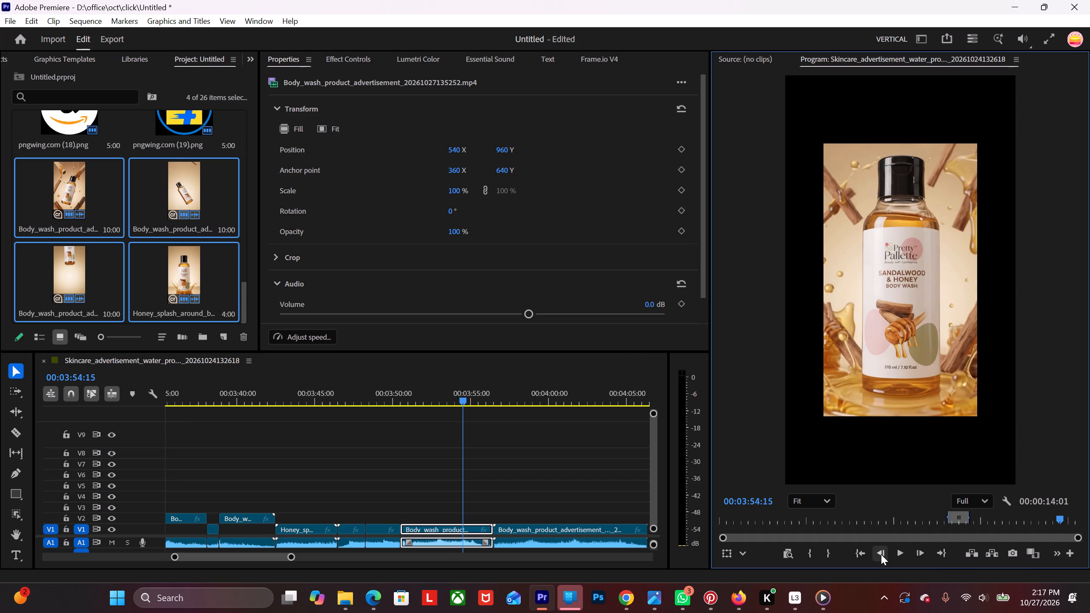
pyautogui.press('c')
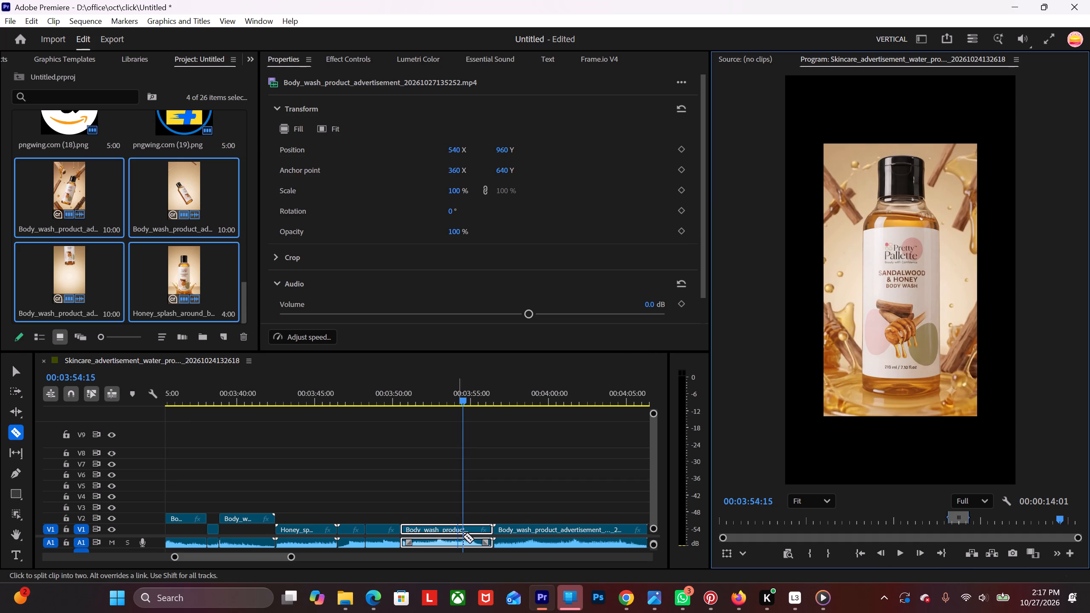
pyautogui.click(464, 533)
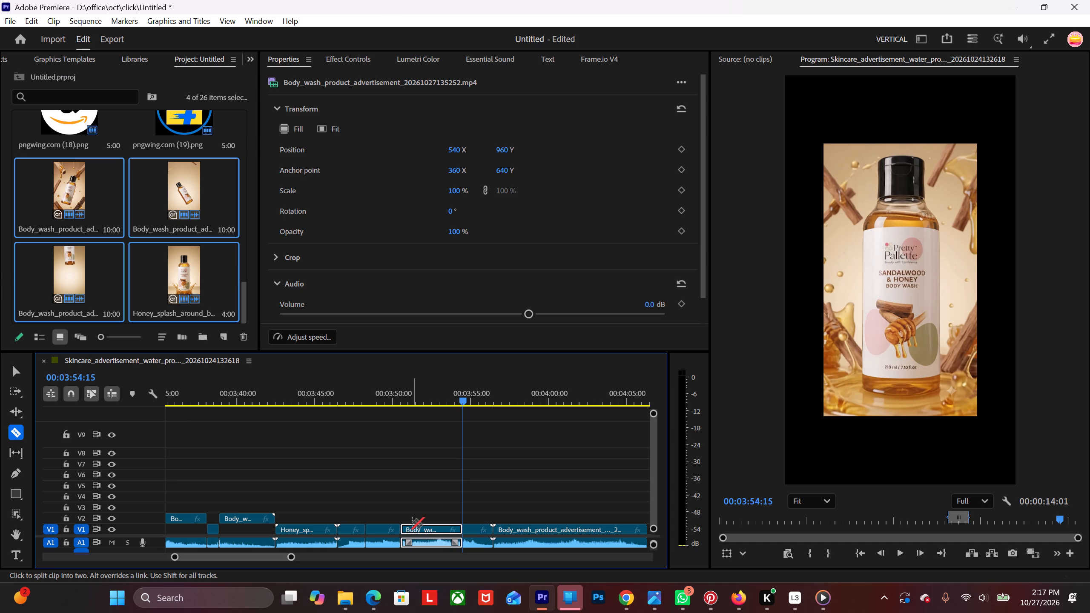
# Move the body wash segment between 00:03:50:15 and 00:03:54:15 from track V1 up to V2 at the same time position.
pyautogui.press('v')
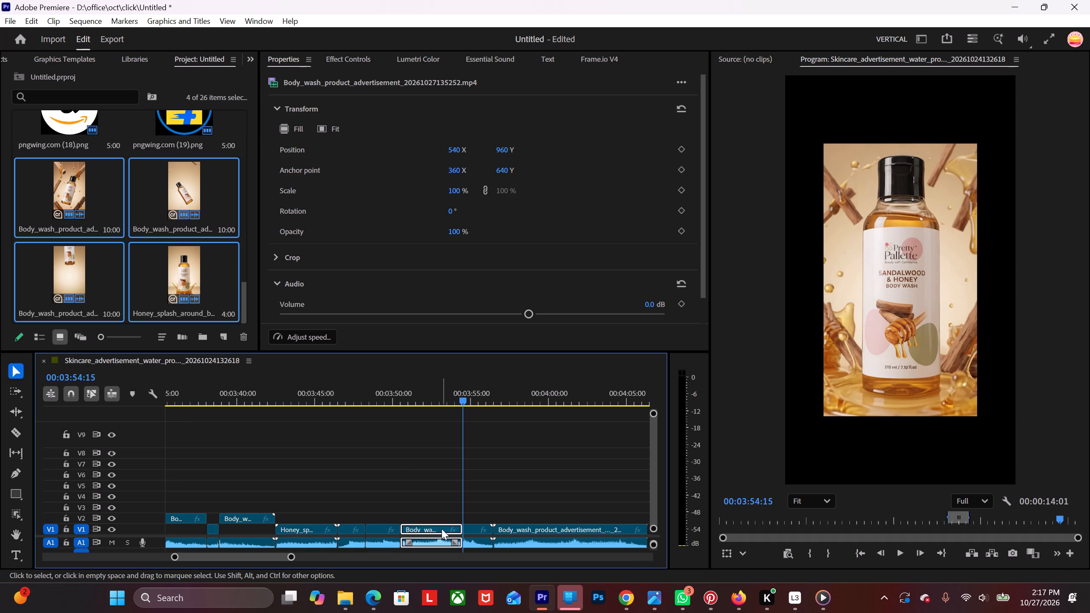
pyautogui.moveTo(442, 529); pyautogui.dragTo(444, 514)
# Review the opening of the last body wash clip on V1 and split it with the Razor tool at 00:03:59:01.
pyautogui.scroll(-5, 444, 514)
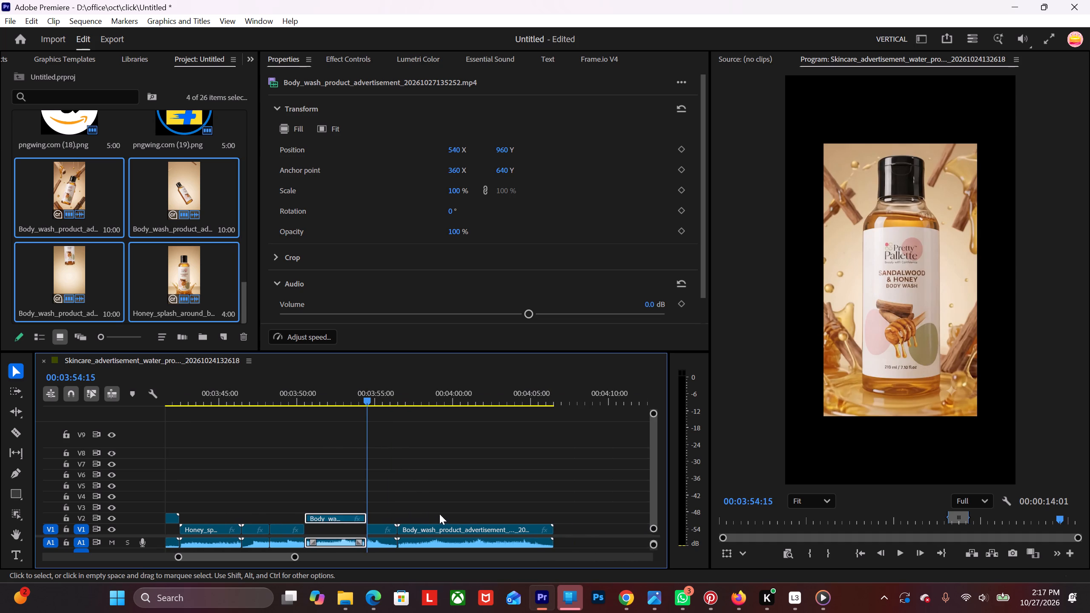
pyautogui.moveTo(365, 404); pyautogui.dragTo(395, 400)
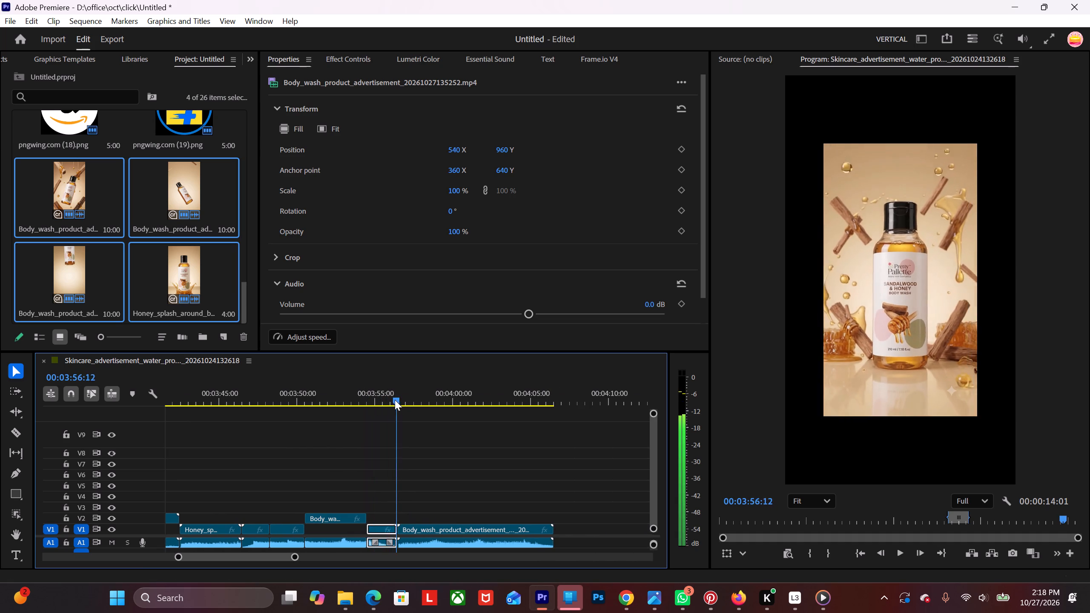
pyautogui.moveTo(395, 400); pyautogui.dragTo(411, 397)
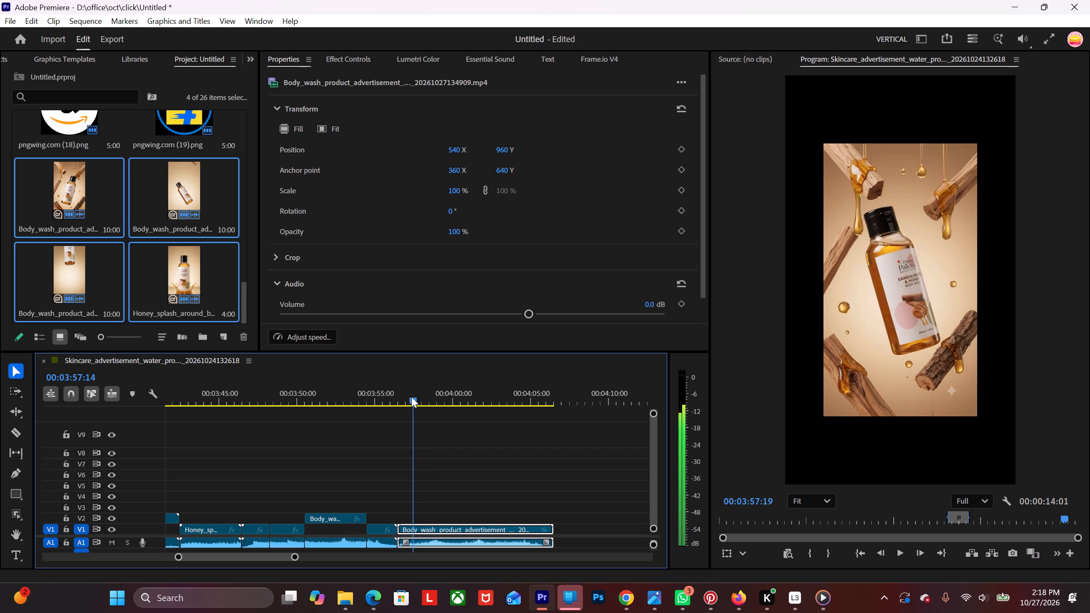
pyautogui.moveTo(411, 397); pyautogui.dragTo(399, 397)
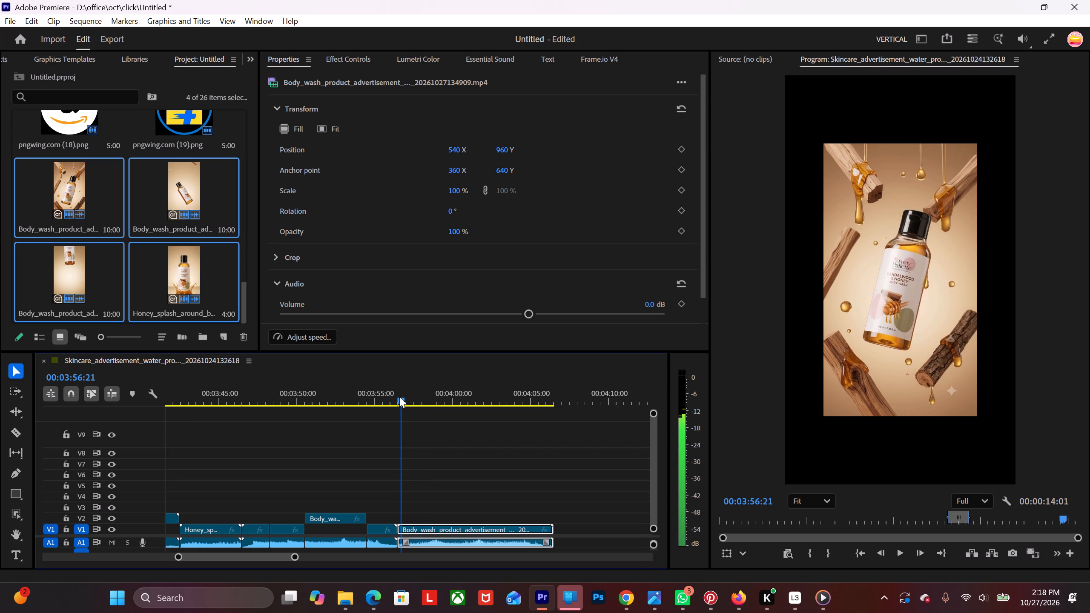
pyautogui.moveTo(399, 397); pyautogui.dragTo(395, 395)
pyautogui.press('space')
pyautogui.press('space')
pyautogui.press('space')
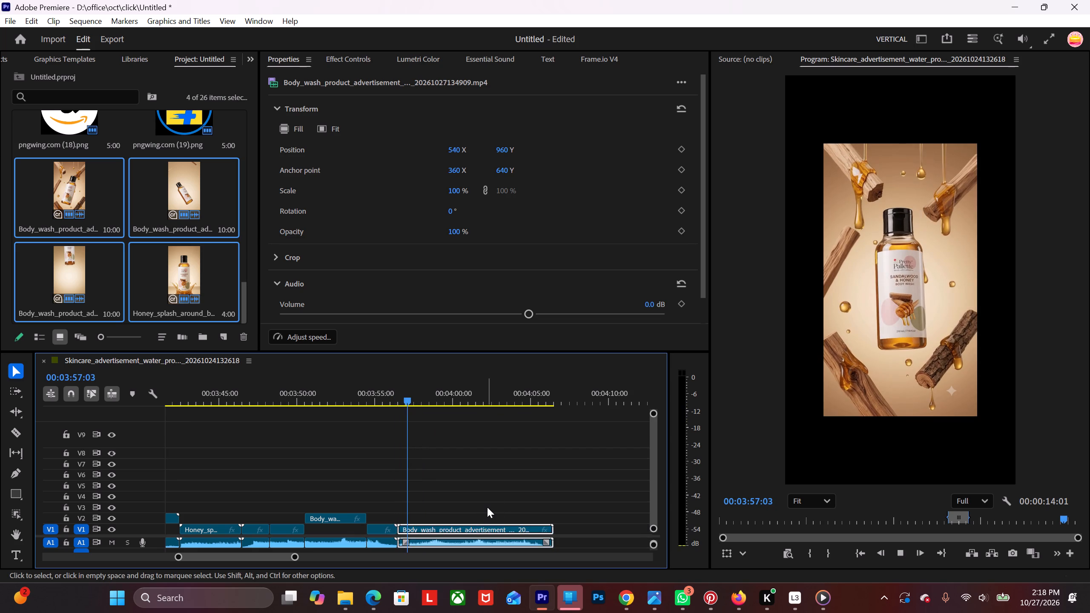
pyautogui.press('space')
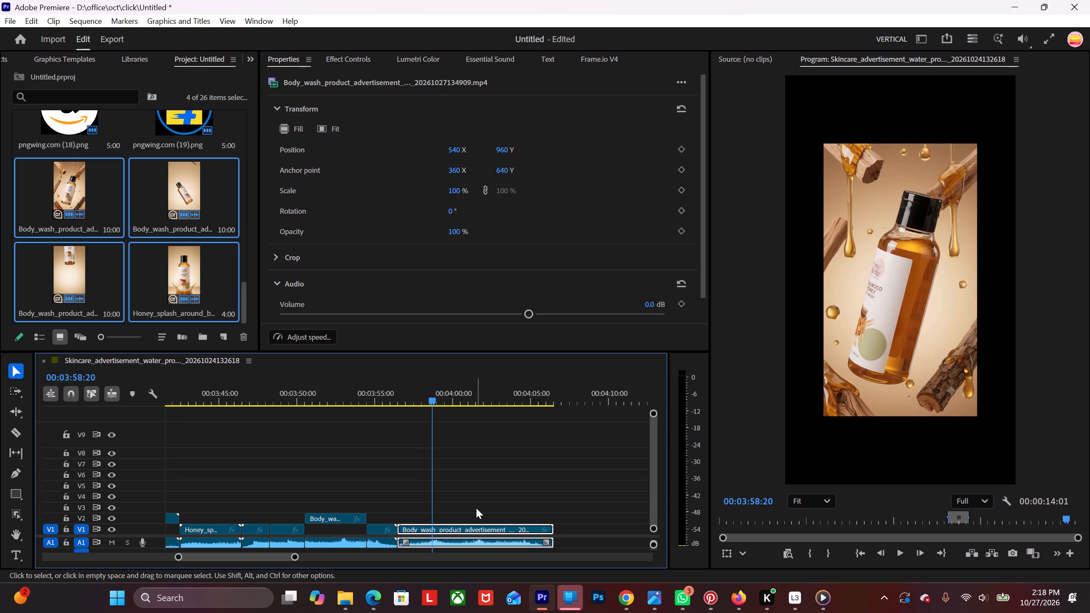
pyautogui.press('space')
pyautogui.press('space')
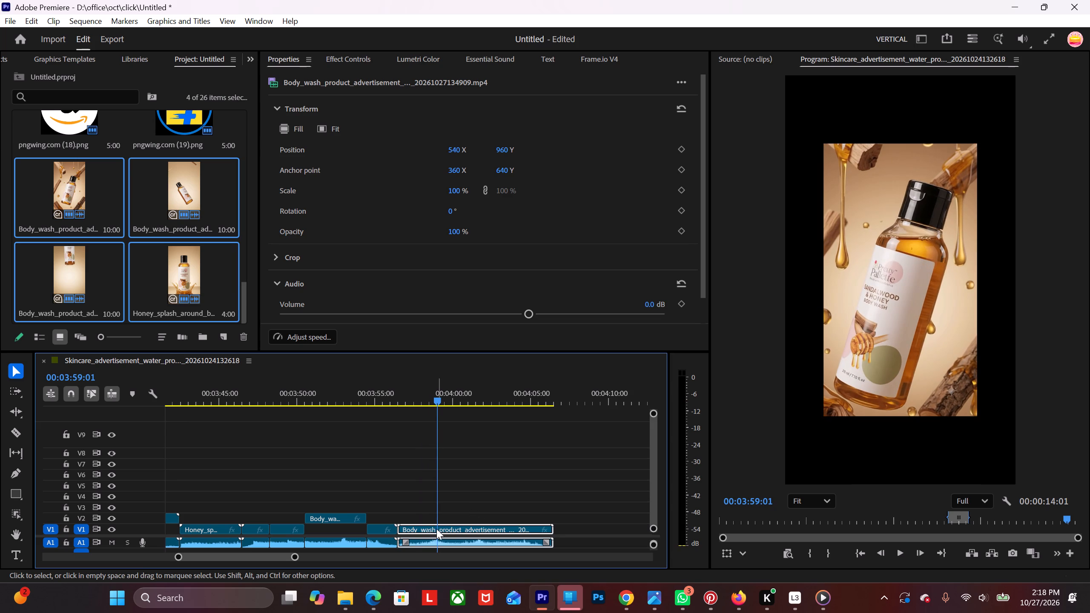
pyautogui.press('c')
pyautogui.click(441, 527)
# Play the rest of the last body wash clip from 00:03:59:01 to the sequence end to examine its shots and transitions.
pyautogui.press('space')
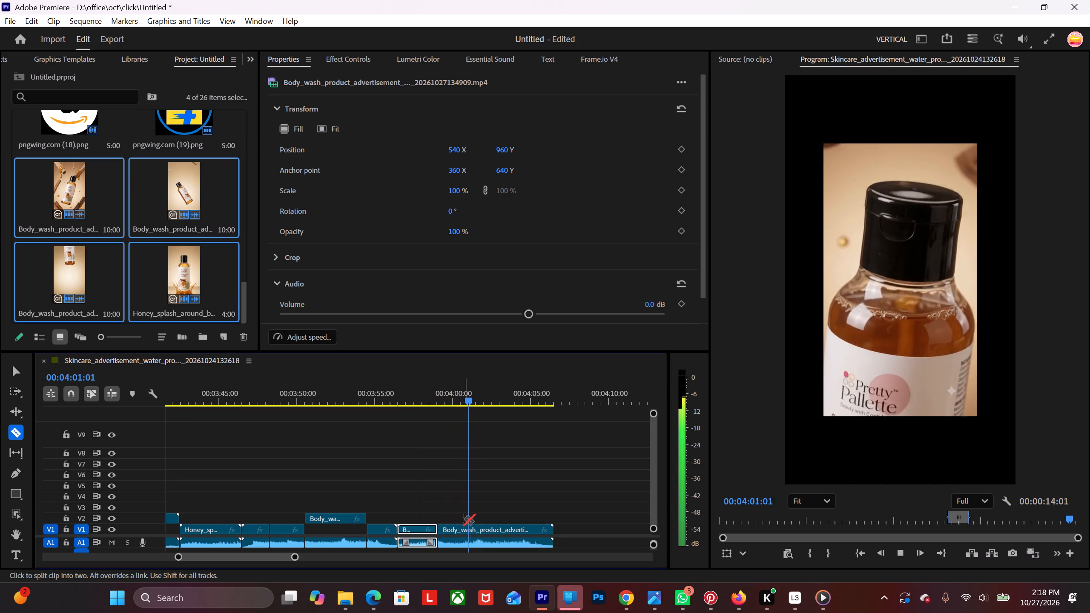
pyautogui.press('space')
pyautogui.press('space')
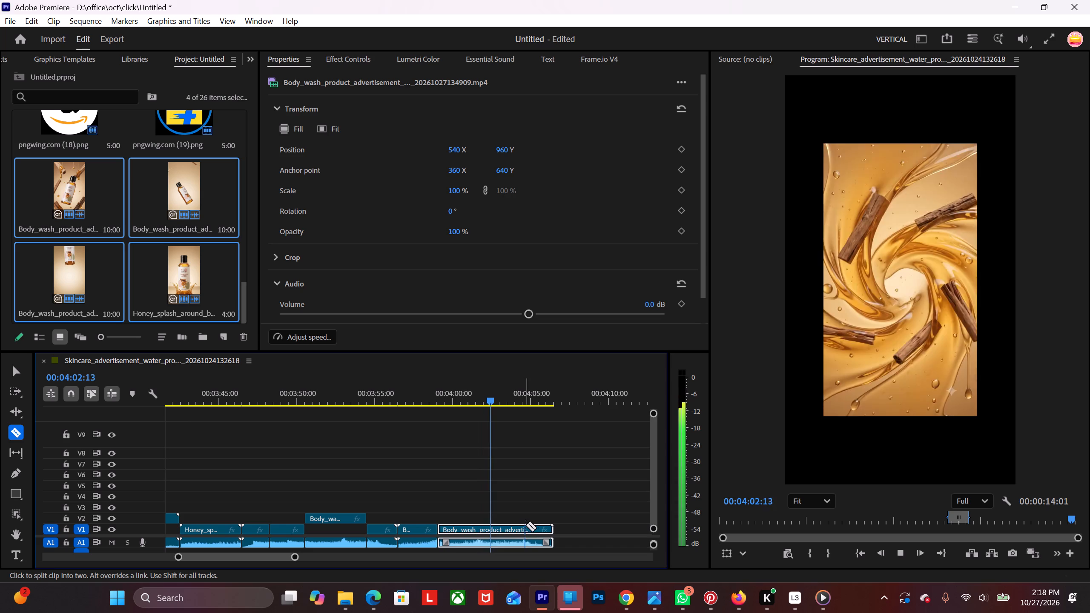
pyautogui.press('space')
pyautogui.press('space')
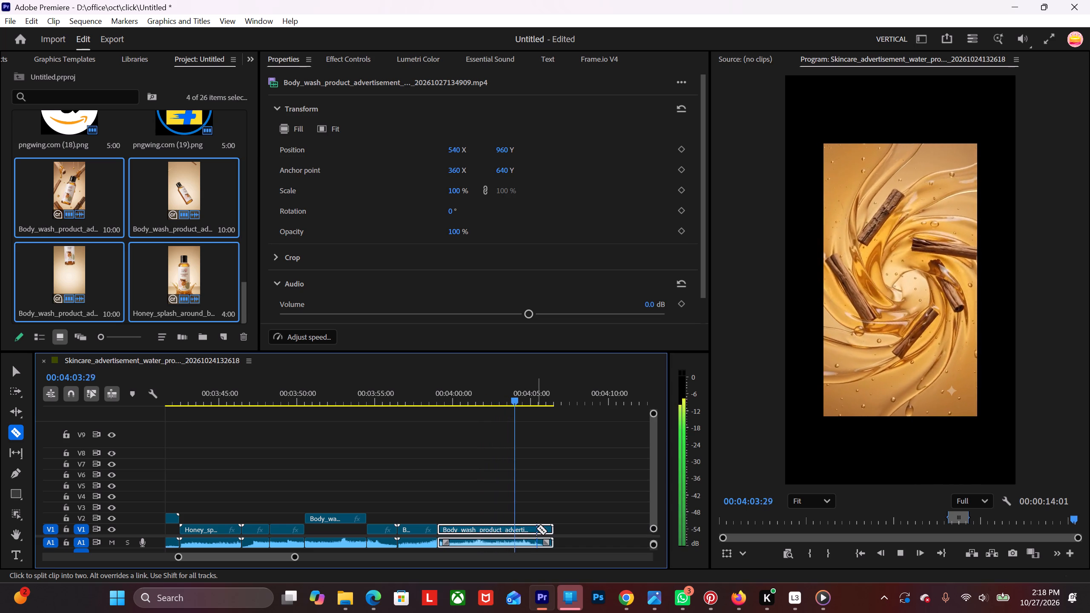
pyautogui.press('space')
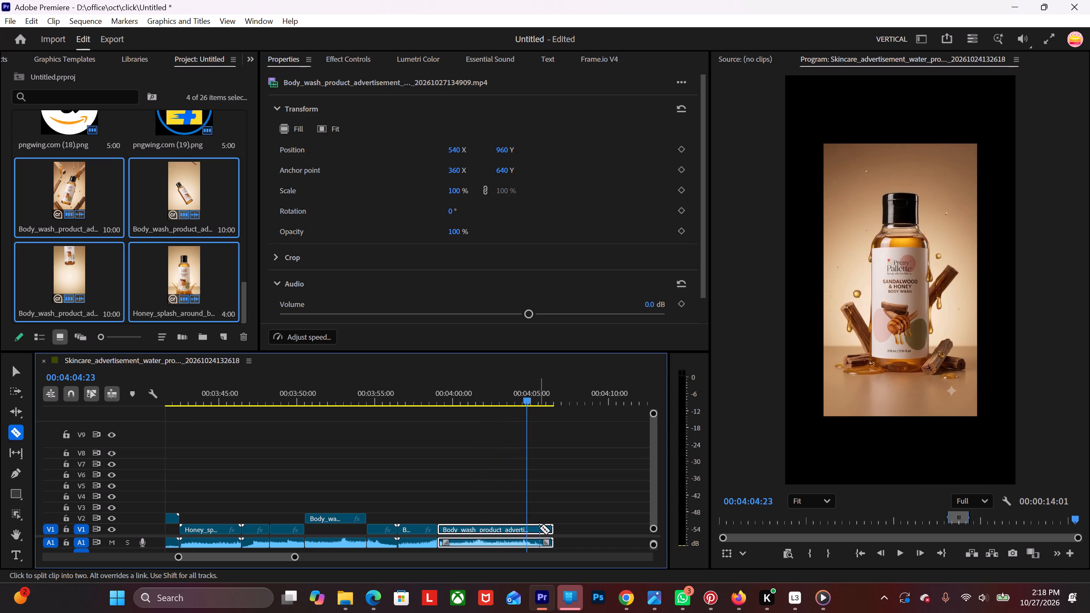
pyautogui.press('space')
pyautogui.press('space')
pyautogui.press('space')
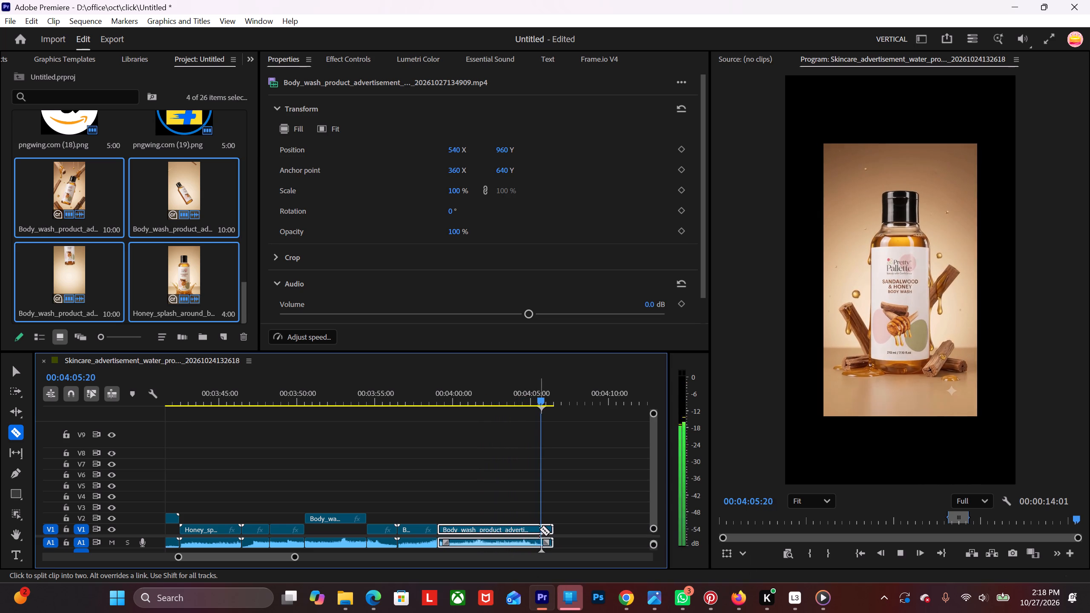
pyautogui.press('space')
pyautogui.press('space')
pyautogui.press('space')
pyautogui.press('space')
pyautogui.press('space')
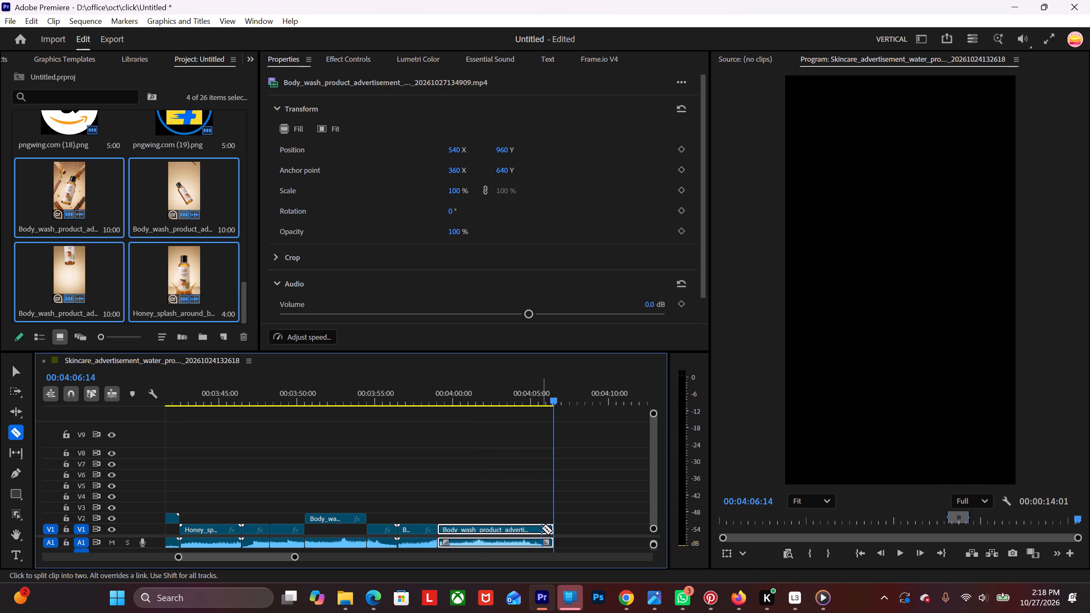
pyautogui.press('space')
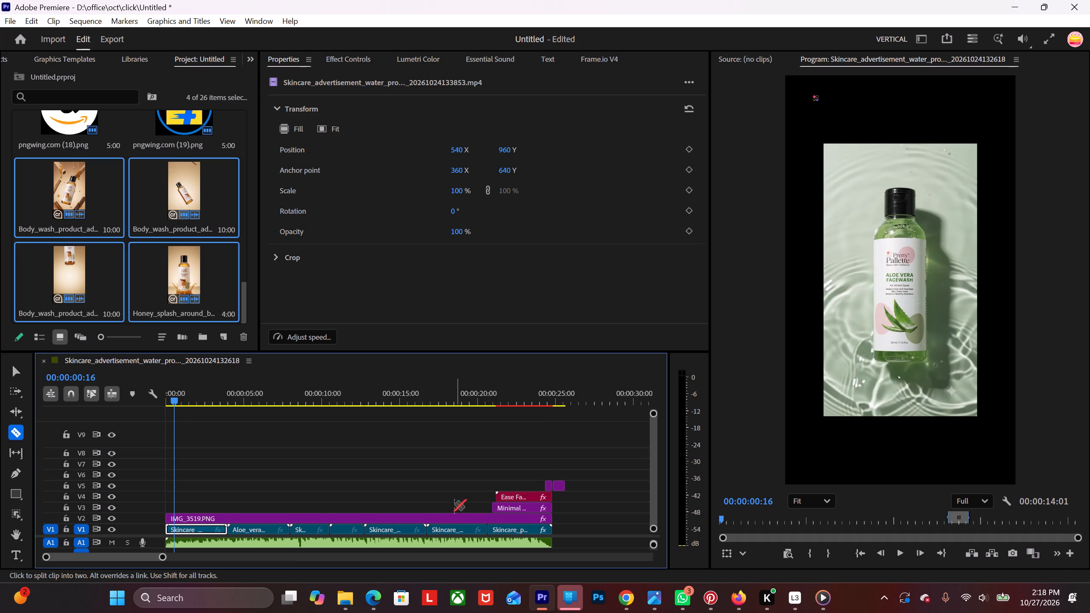
# Switch back to the Selection tool and play the last body wash clip from 00:04:02:08 to its end to examine its shots.
pyautogui.press('v')
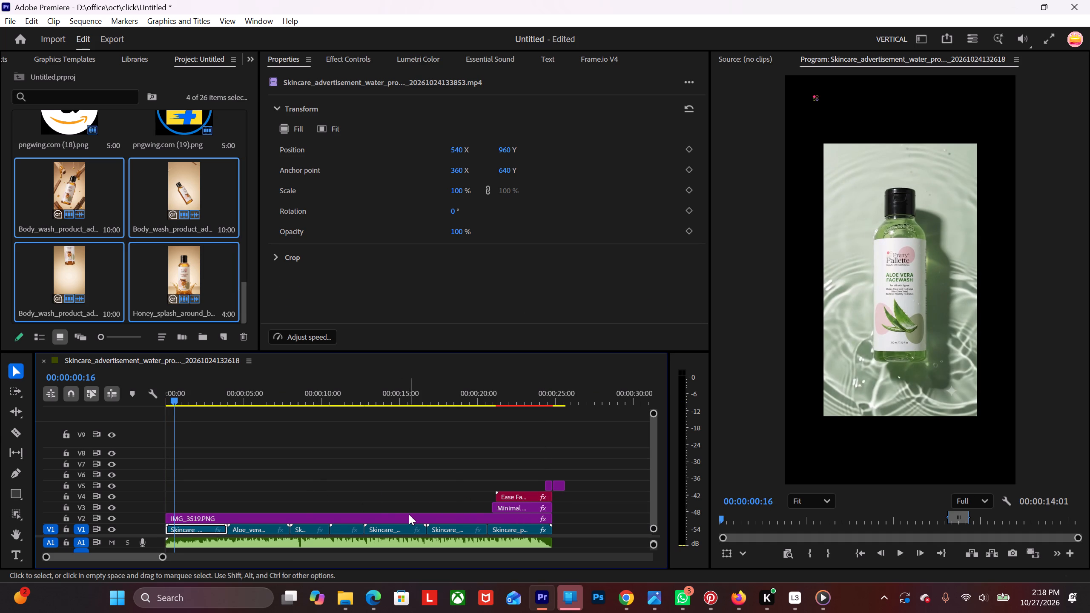
pyautogui.keyDown('alt'); pyautogui.scroll(-20, 409, 514); pyautogui.keyUp('alt')
pyautogui.keyDown('alt'); pyautogui.scroll(-18, 409, 514); pyautogui.keyUp('alt')
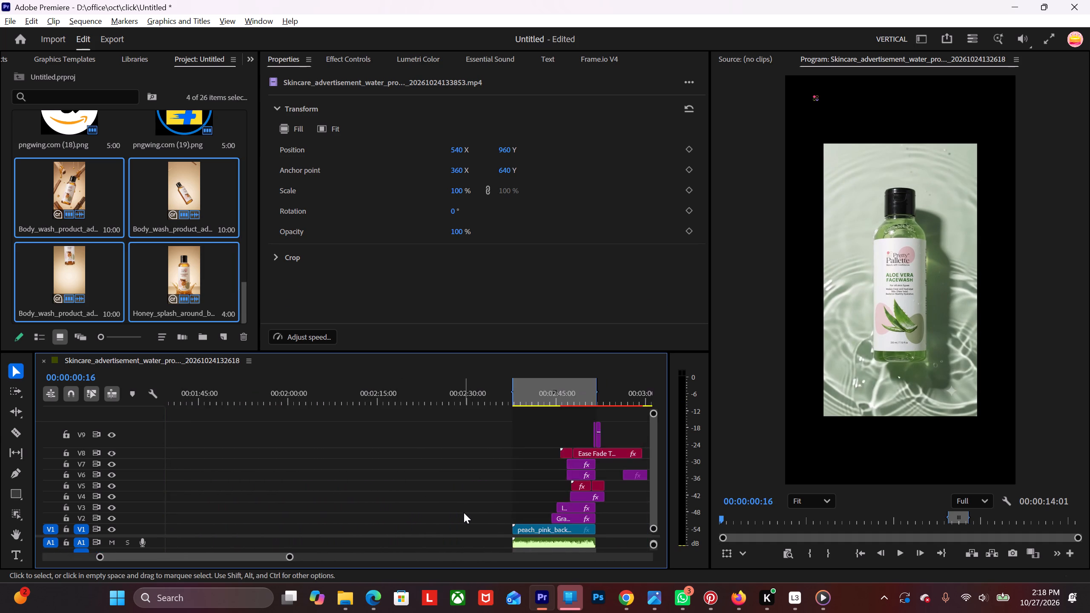
pyautogui.keyDown('alt'); pyautogui.scroll(-20, 464, 513); pyautogui.keyUp('alt')
pyautogui.keyDown('alt'); pyautogui.scroll(-8, 464, 513); pyautogui.keyUp('alt')
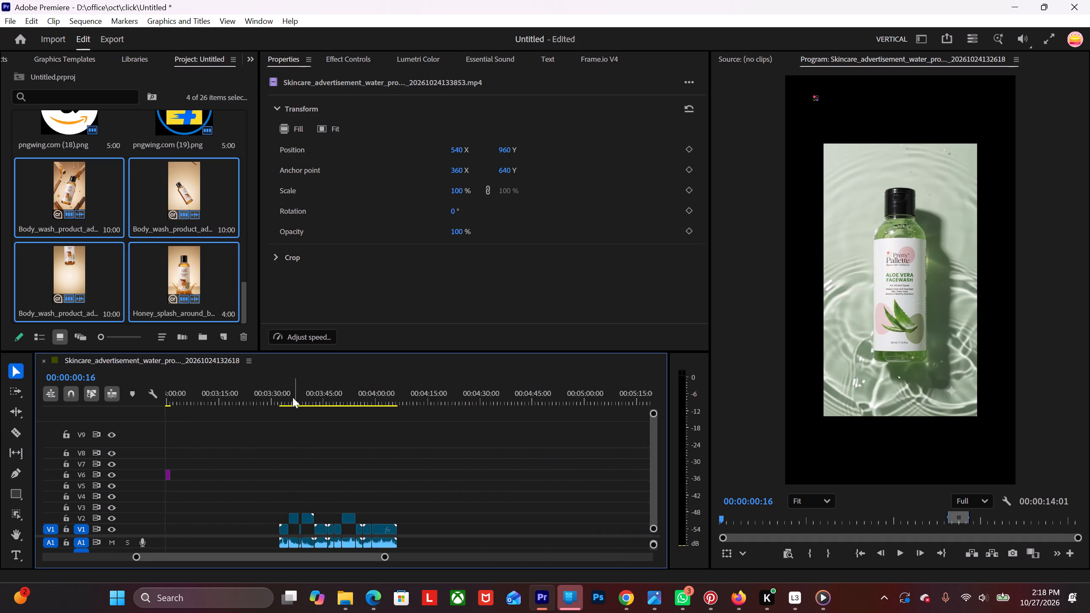
pyautogui.moveTo(293, 397); pyautogui.dragTo(385, 407)
pyautogui.keyDown('alt'); pyautogui.scroll(6, 384, 431); pyautogui.keyUp('alt')
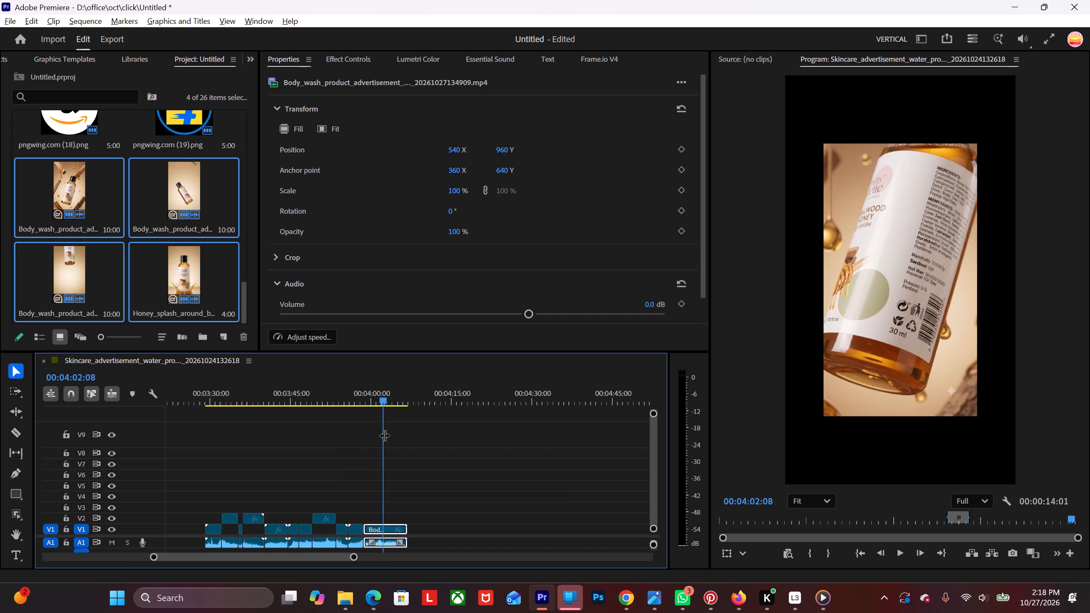
pyautogui.keyDown('alt'); pyautogui.scroll(11, 384, 435); pyautogui.keyUp('alt')
pyautogui.press('space')
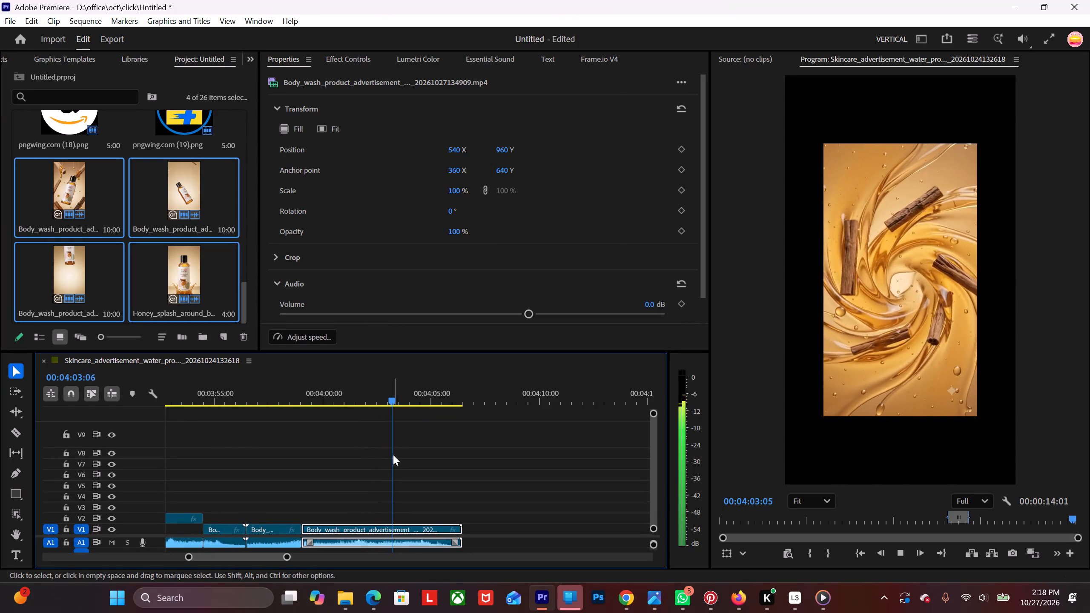
pyautogui.press('space')
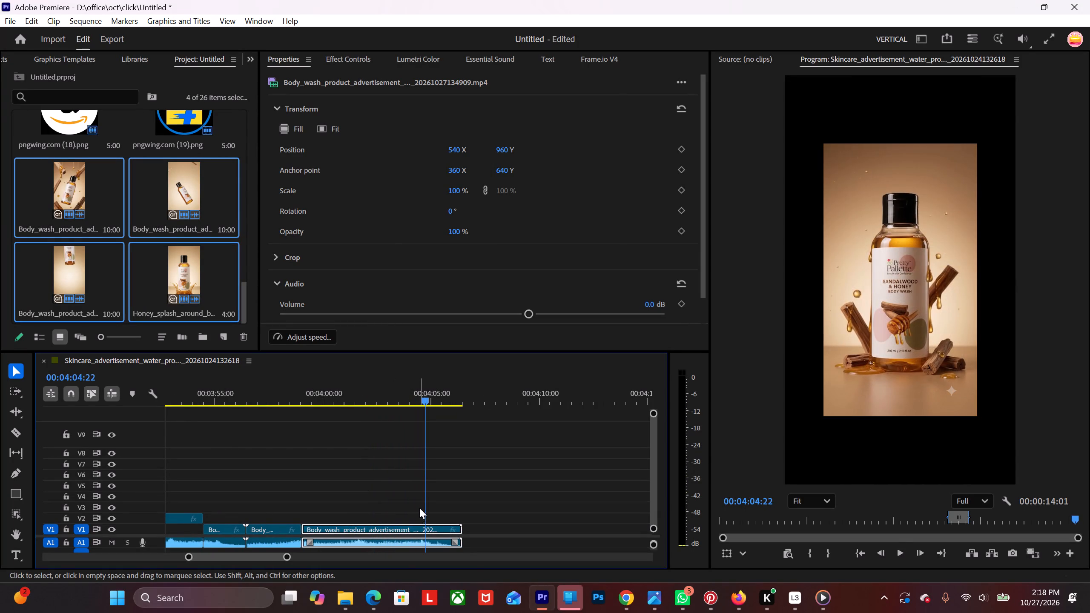
pyautogui.press('space')
pyautogui.press('space')
pyautogui.press('space')
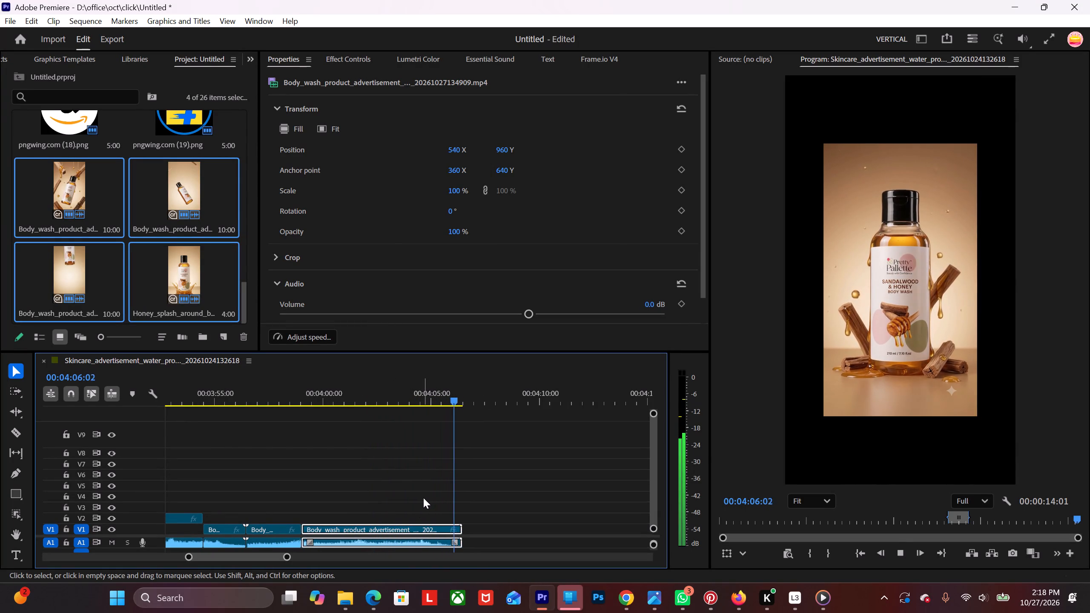
pyautogui.press('space')
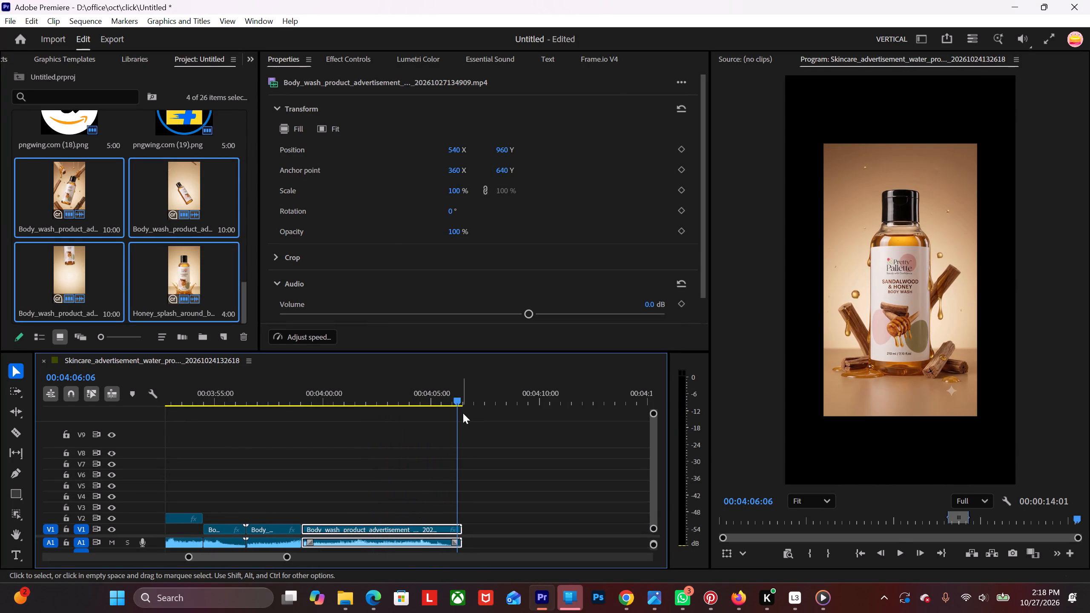
# Scrub through the last body wash clip between 00:03:59:02 and 00:05:14 past four minutes to compare its bottle, honey swirl and final product shots.
pyautogui.moveTo(457, 395); pyautogui.dragTo(369, 490)
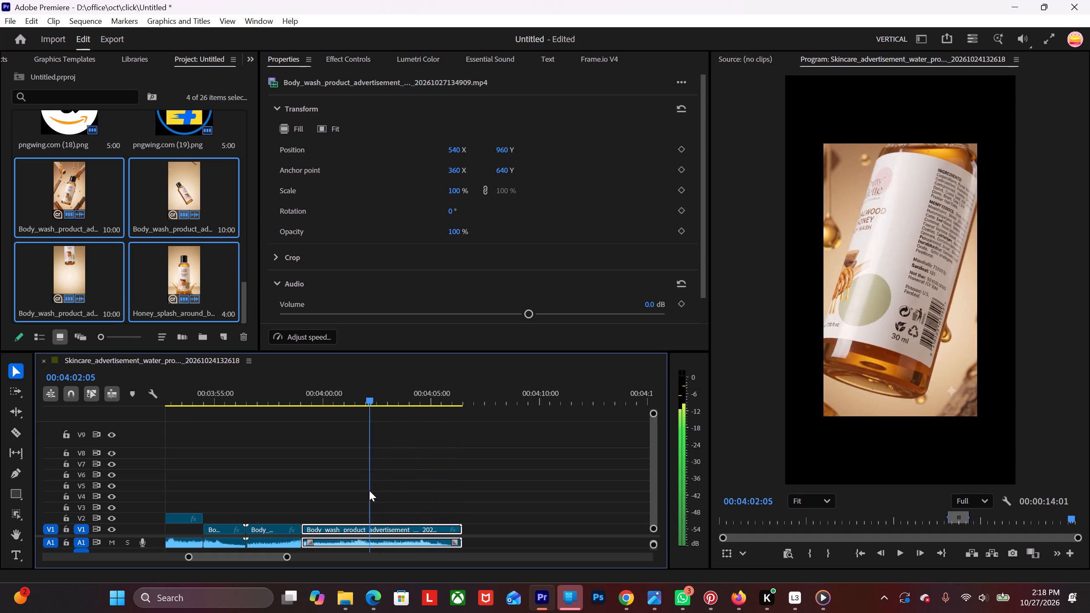
pyautogui.moveTo(369, 490); pyautogui.dragTo(326, 571)
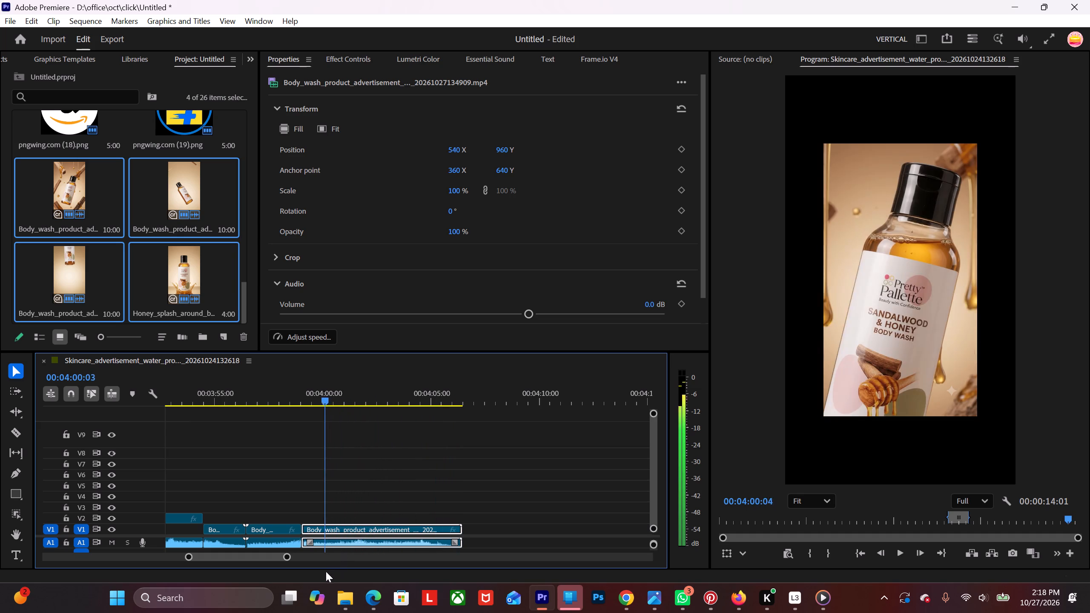
pyautogui.moveTo(326, 571); pyautogui.dragTo(304, 594)
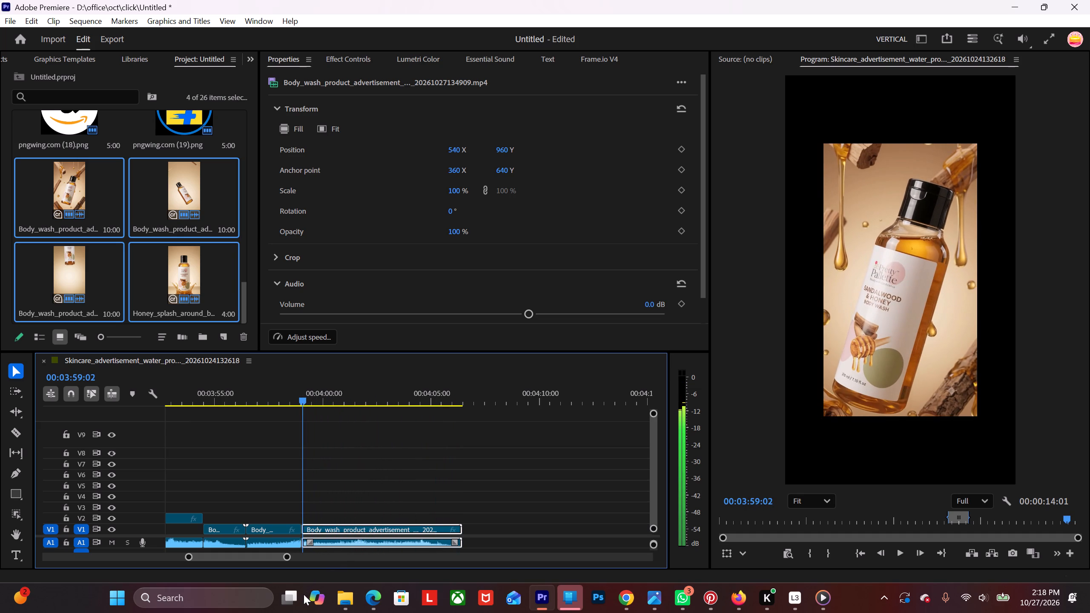
pyautogui.moveTo(304, 594); pyautogui.dragTo(311, 582)
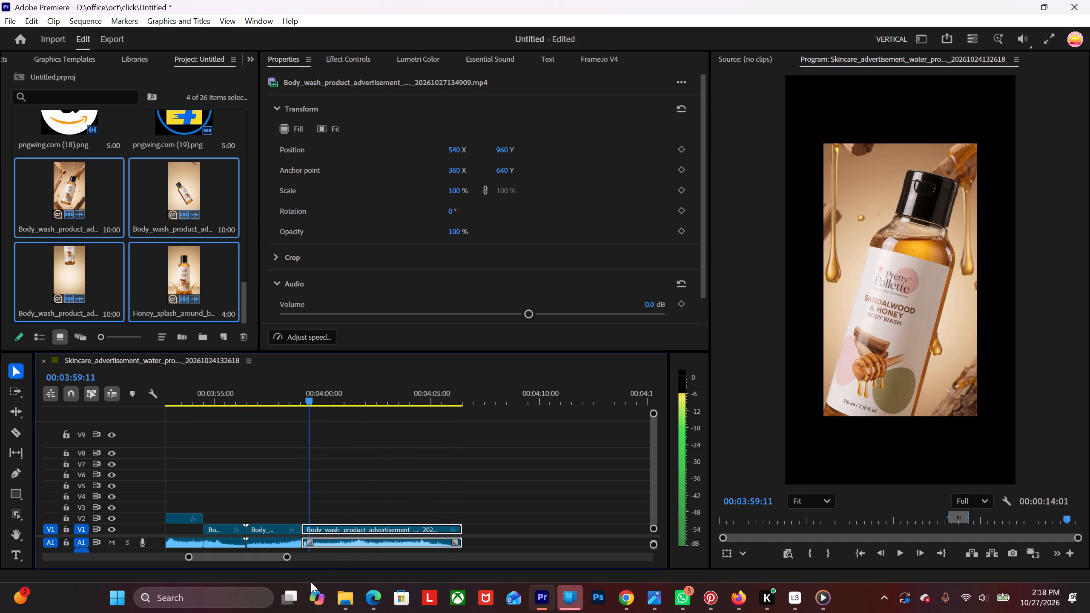
pyautogui.moveTo(311, 582); pyautogui.dragTo(384, 506)
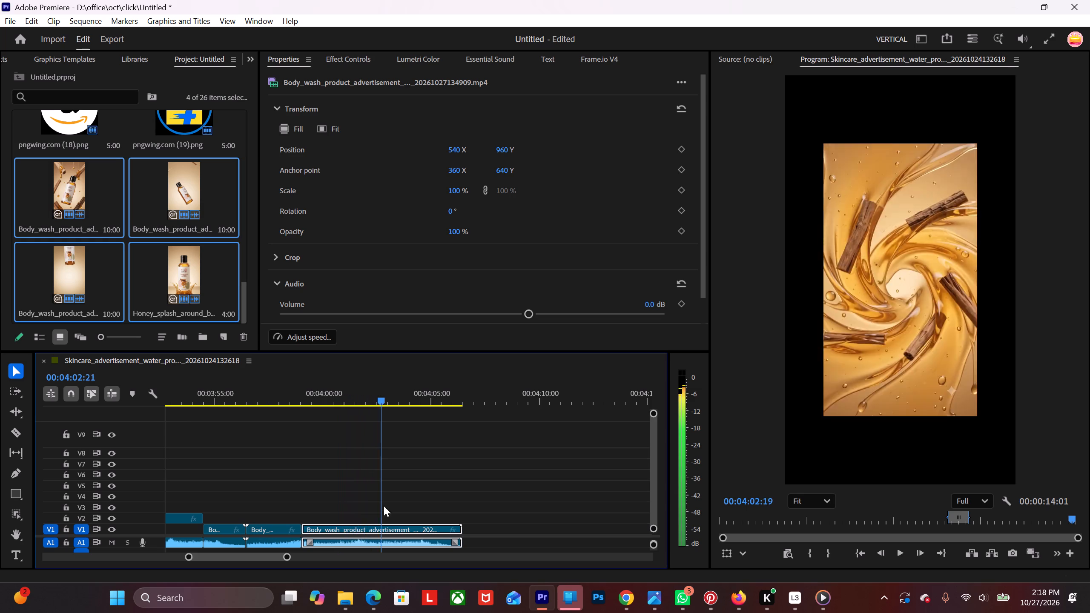
pyautogui.moveTo(384, 506); pyautogui.dragTo(428, 488)
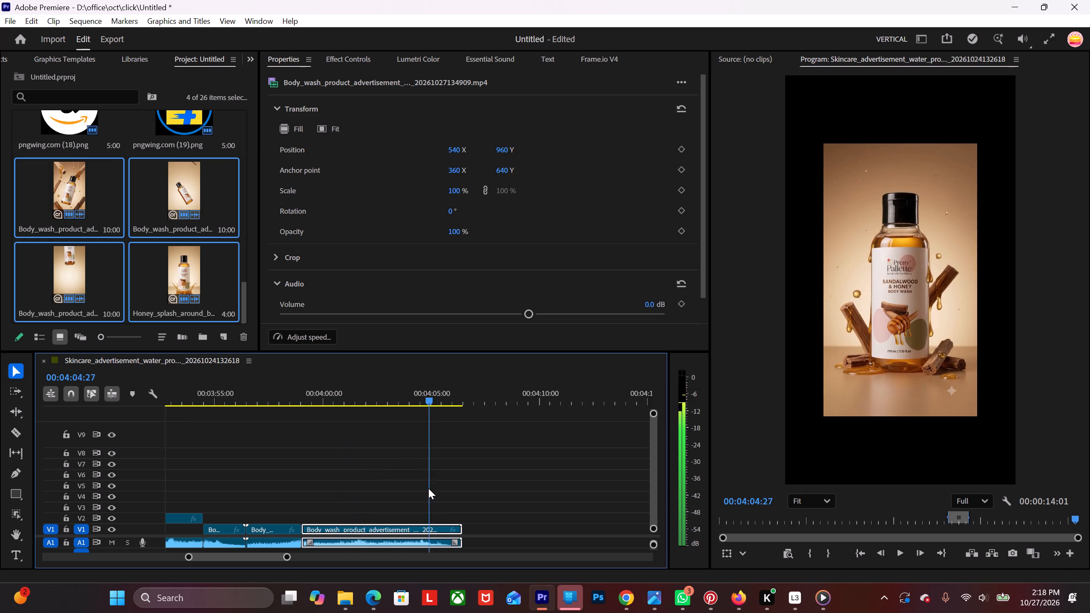
pyautogui.moveTo(428, 488); pyautogui.dragTo(433, 486)
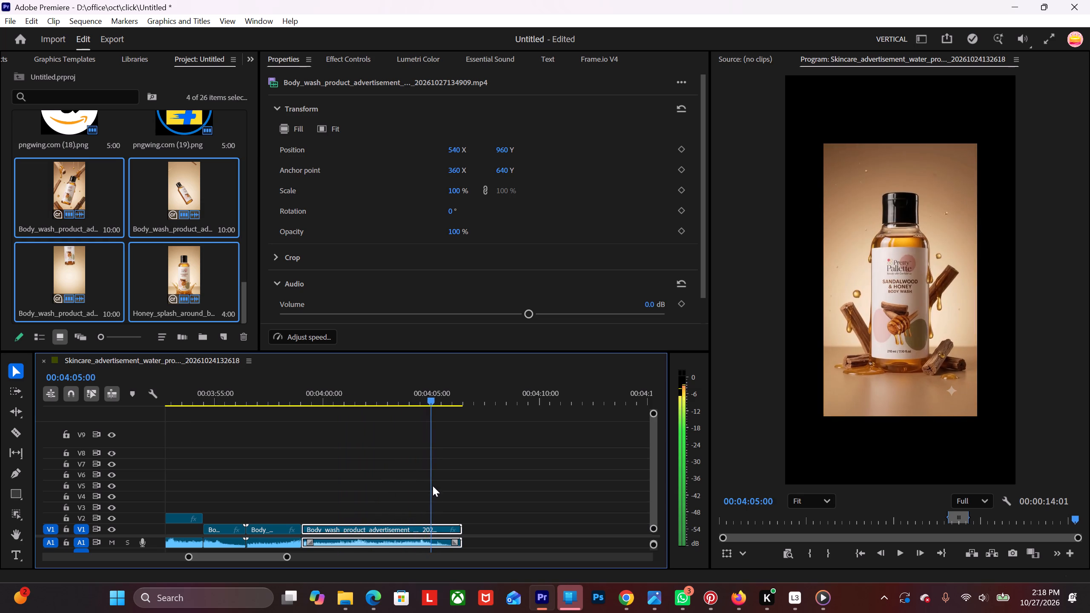
pyautogui.moveTo(433, 486); pyautogui.dragTo(442, 493)
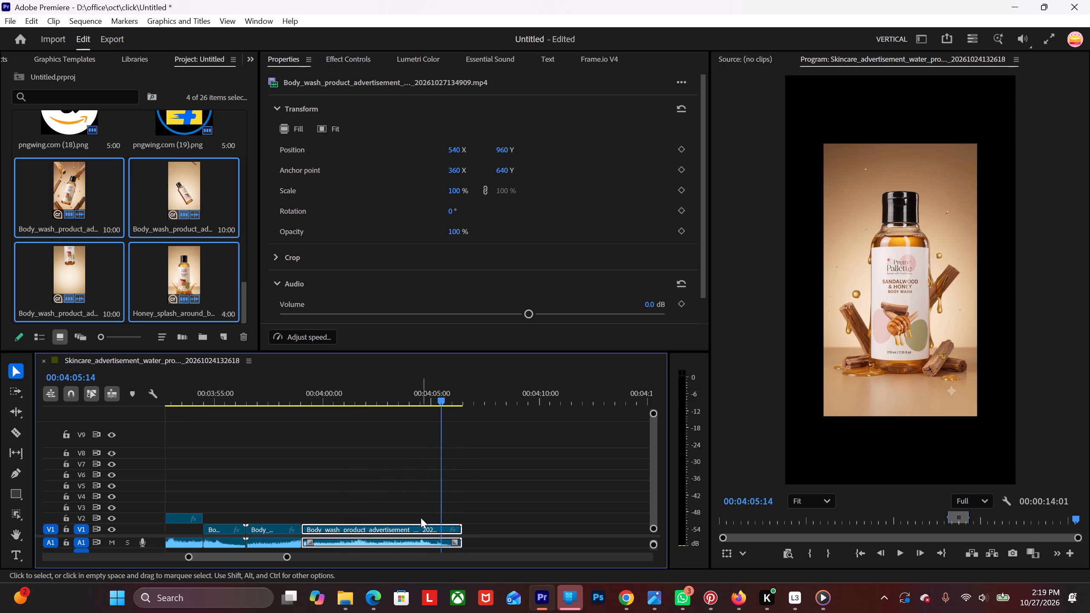
# Move the last body wash clip from 00:03:59:01 to empty space on V1, starting at about 00:04:32.
pyautogui.moveTo(411, 532); pyautogui.dragTo(411, 515)
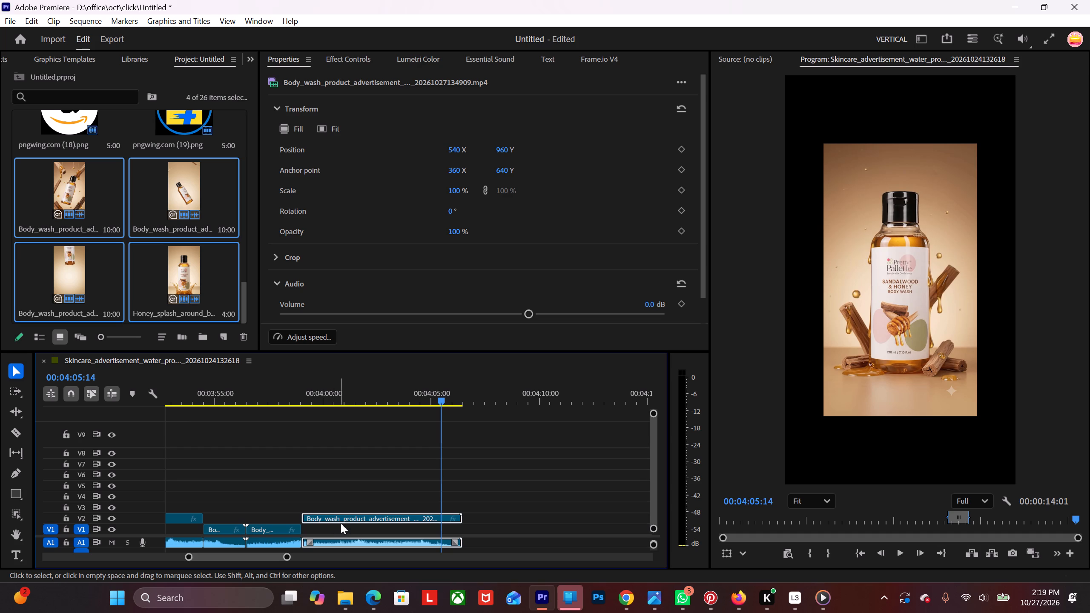
pyautogui.keyDown('alt'); pyautogui.scroll(-13, 364, 548); pyautogui.keyUp('alt')
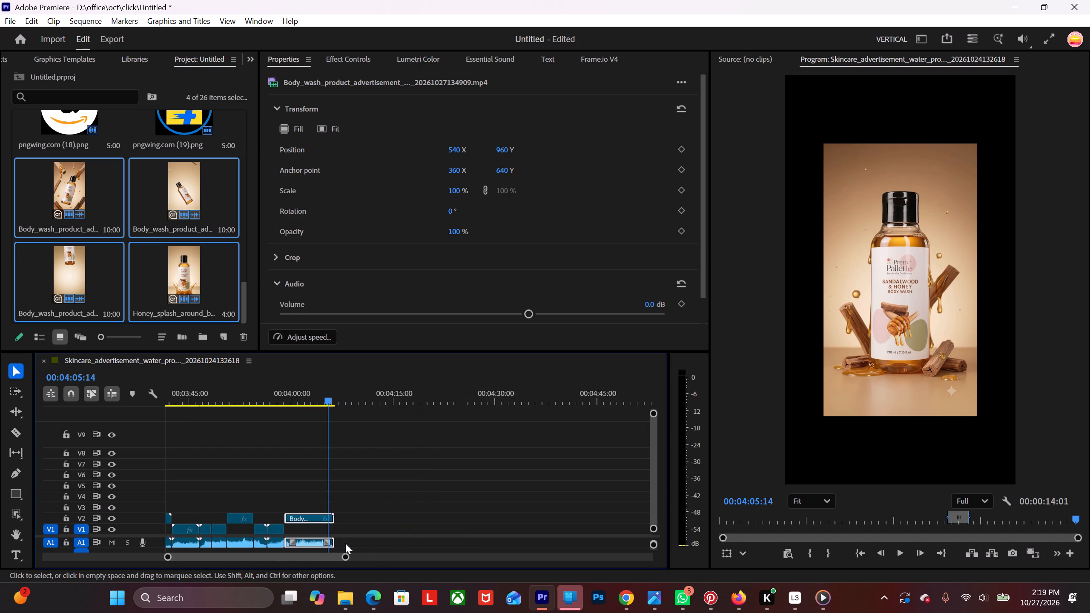
pyautogui.keyDown('alt'); pyautogui.scroll(-4, 345, 543); pyautogui.keyUp('alt')
pyautogui.moveTo(247, 516); pyautogui.dragTo(269, 514)
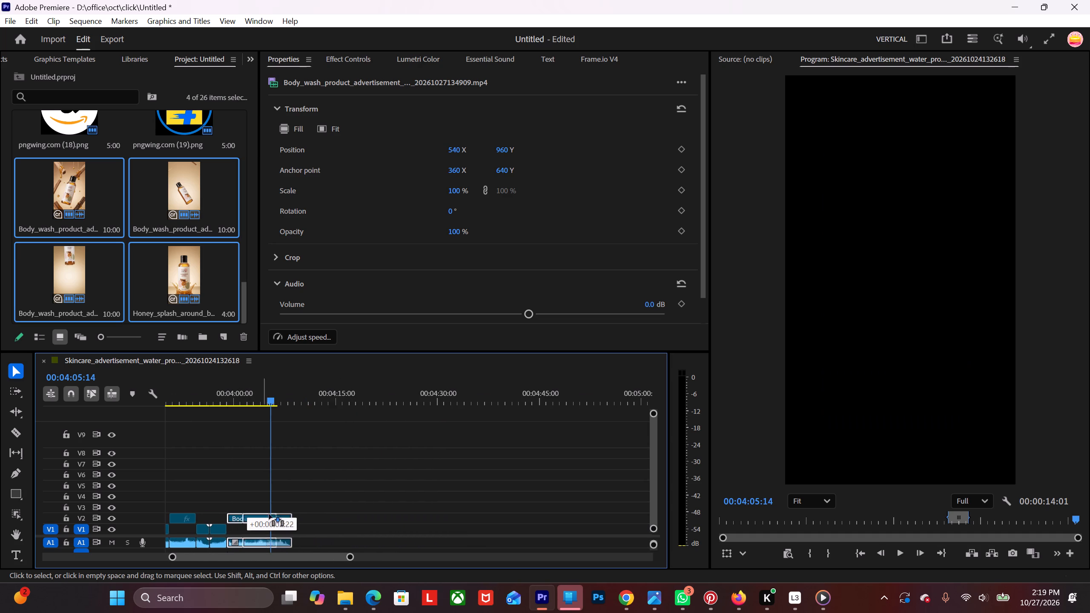
pyautogui.moveTo(269, 514); pyautogui.dragTo(473, 527)
# Select the three body wash segments on V2 and move them together to V1, with the last one ending where the relocated clip starts.
pyautogui.keyDown('alt'); pyautogui.scroll(-4, 294, 528); pyautogui.keyUp('alt')
pyautogui.scroll(4, 294, 528)
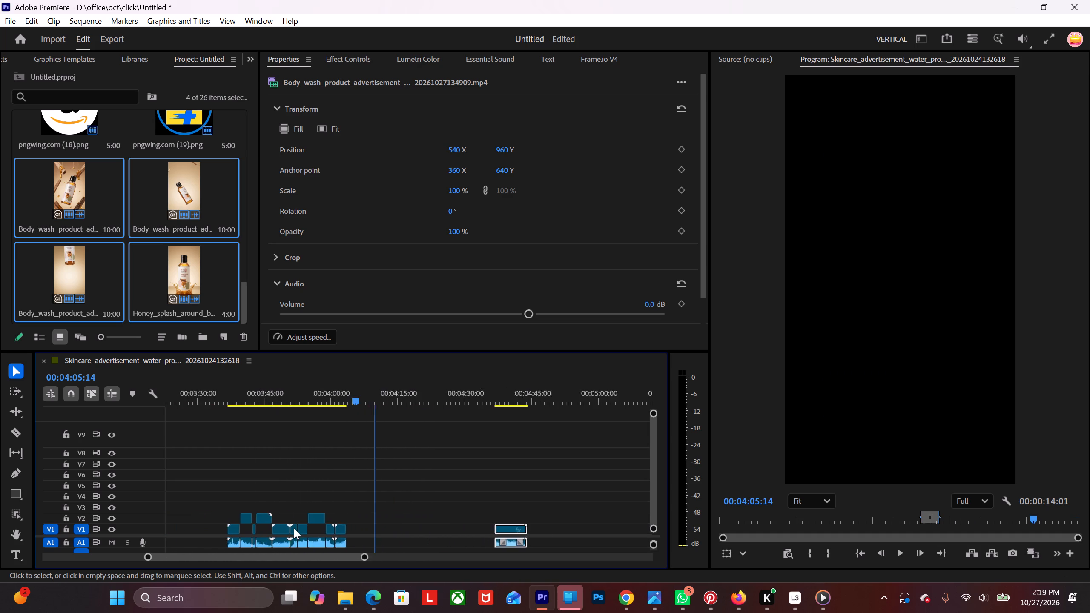
pyautogui.scroll(12, 294, 528)
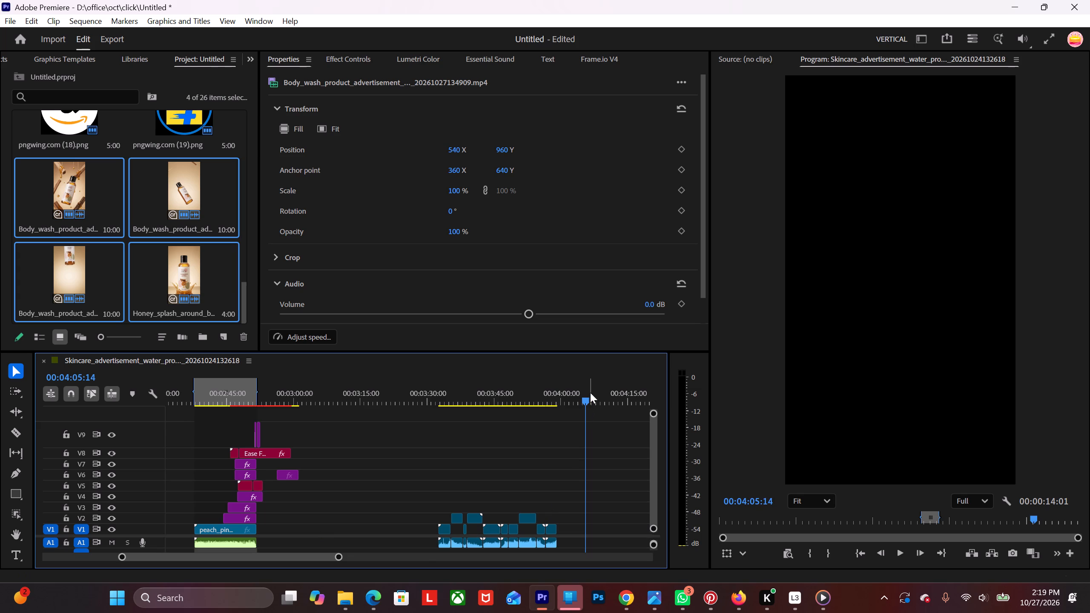
pyautogui.moveTo(590, 393); pyautogui.dragTo(459, 455)
pyautogui.scroll(-5, 491, 477)
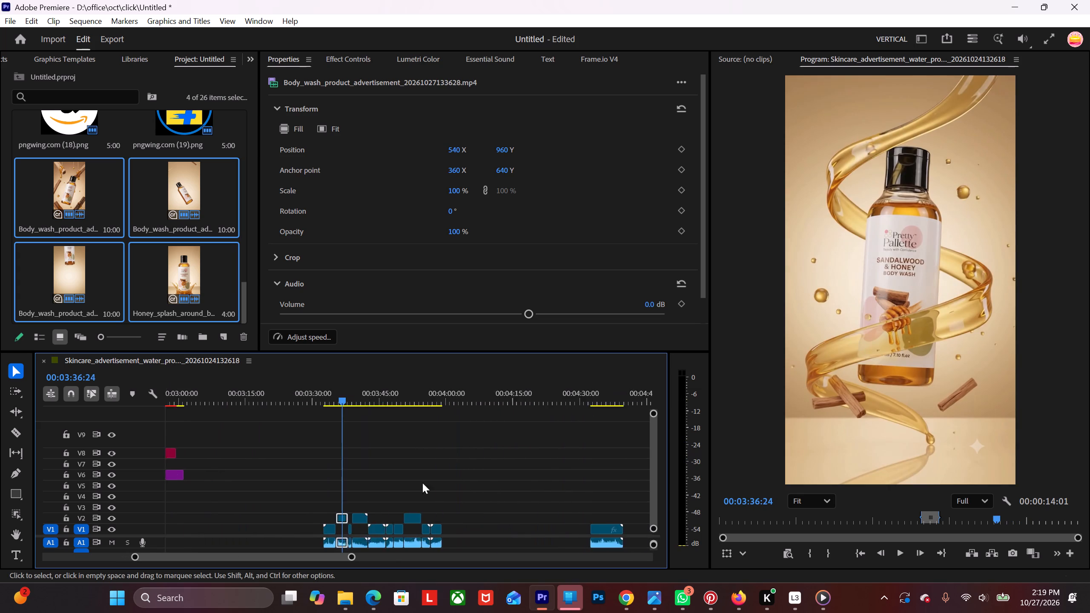
pyautogui.scroll(-3, 422, 483)
pyautogui.moveTo(274, 493); pyautogui.dragTo(390, 517)
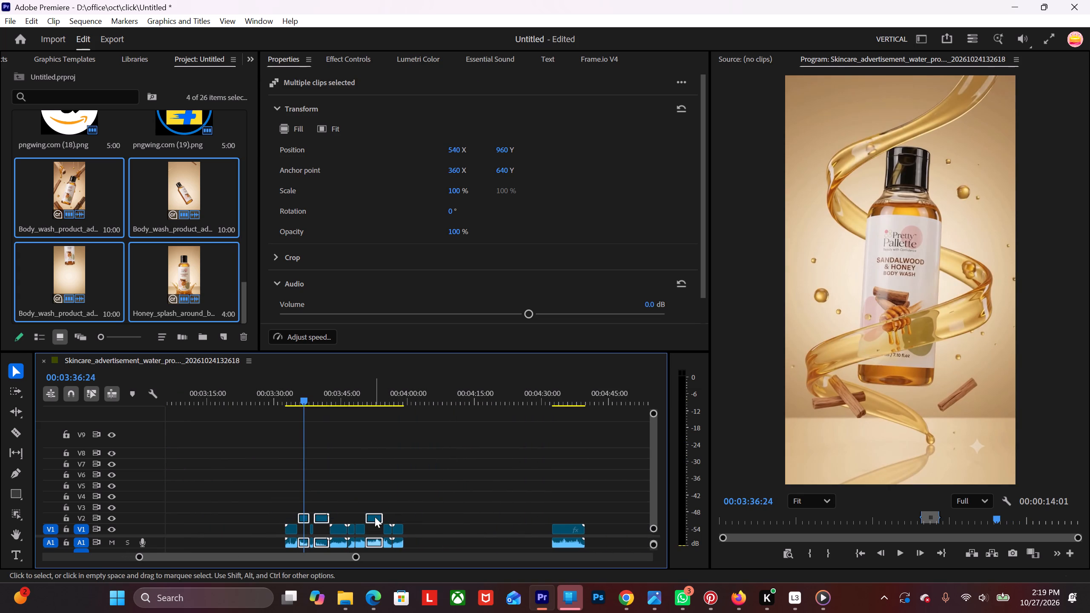
pyautogui.moveTo(374, 517); pyautogui.dragTo(536, 528)
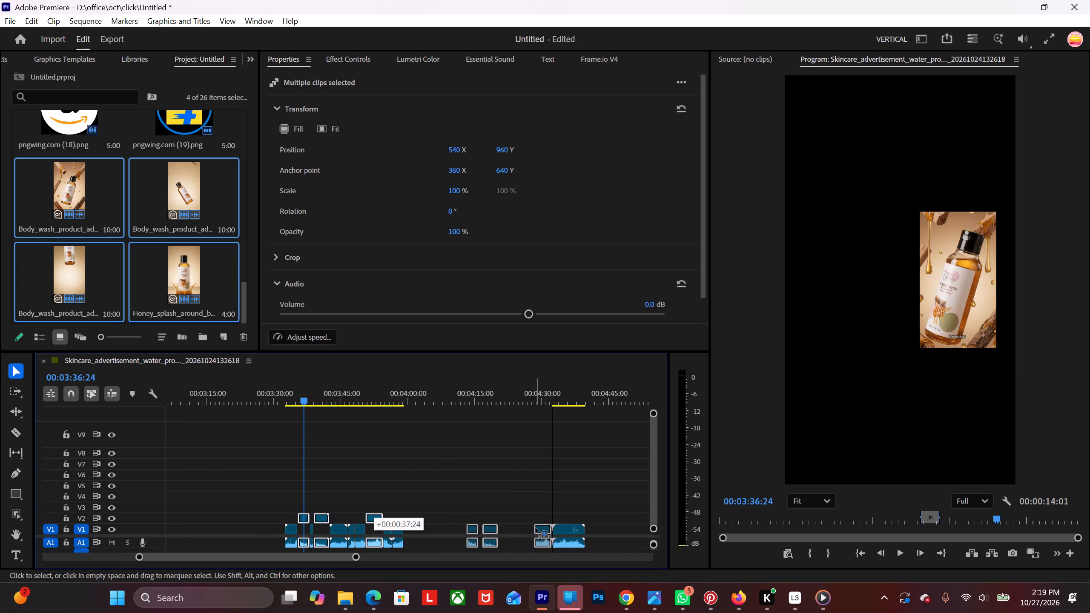
pyautogui.moveTo(536, 528); pyautogui.dragTo(536, 528)
# Delete the two empty gaps between the relocated body wash segments on V1 so all four clips play back to back.
pyautogui.scroll(6, 444, 512)
pyautogui.scroll(-7, 444, 512)
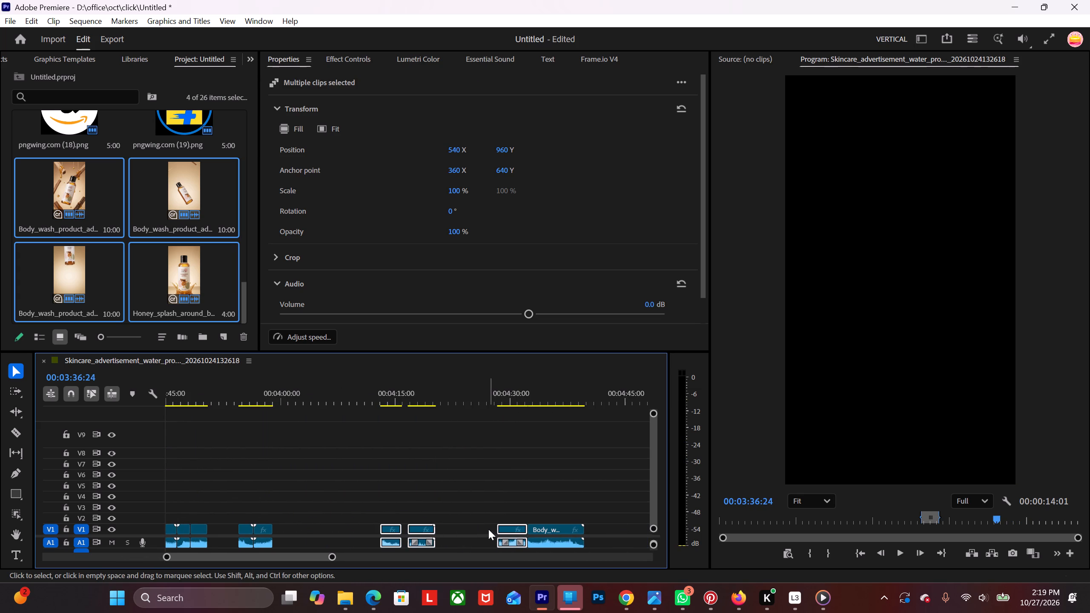
pyautogui.click(488, 529)
pyautogui.press('Delete')
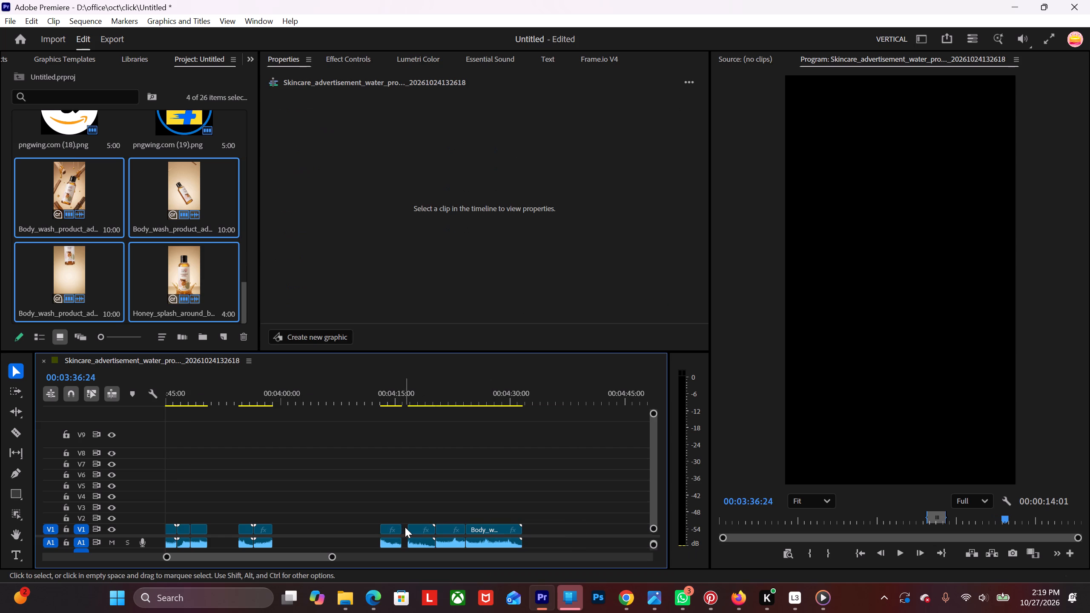
pyautogui.click(405, 527)
pyautogui.press('Delete')
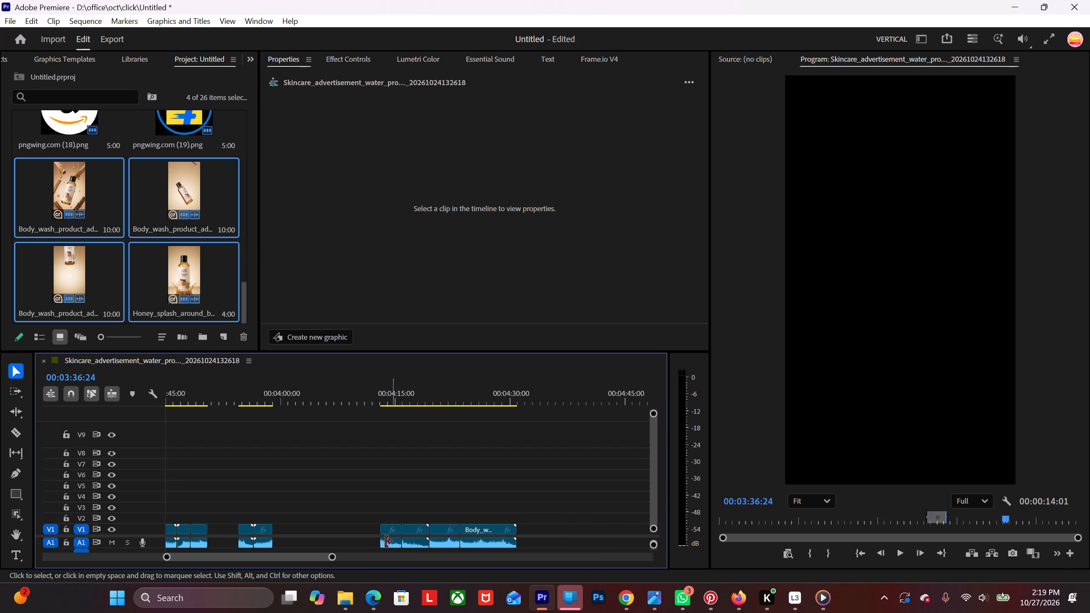
# Play the first clip of the relocated group from just before its start to 00:04:15:24 twice to examine the honey swirl shot.
pyautogui.keyDown('alt'); pyautogui.scroll(5, 351, 527); pyautogui.keyUp('alt')
pyautogui.moveTo(372, 396); pyautogui.dragTo(407, 401)
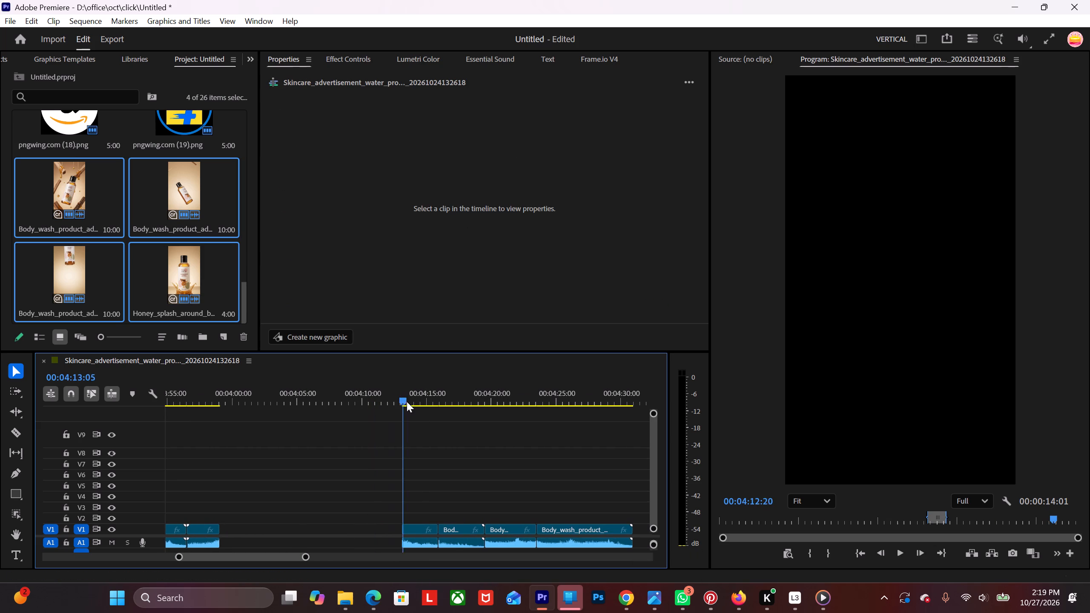
pyautogui.moveTo(407, 401); pyautogui.dragTo(396, 411)
pyautogui.press('space')
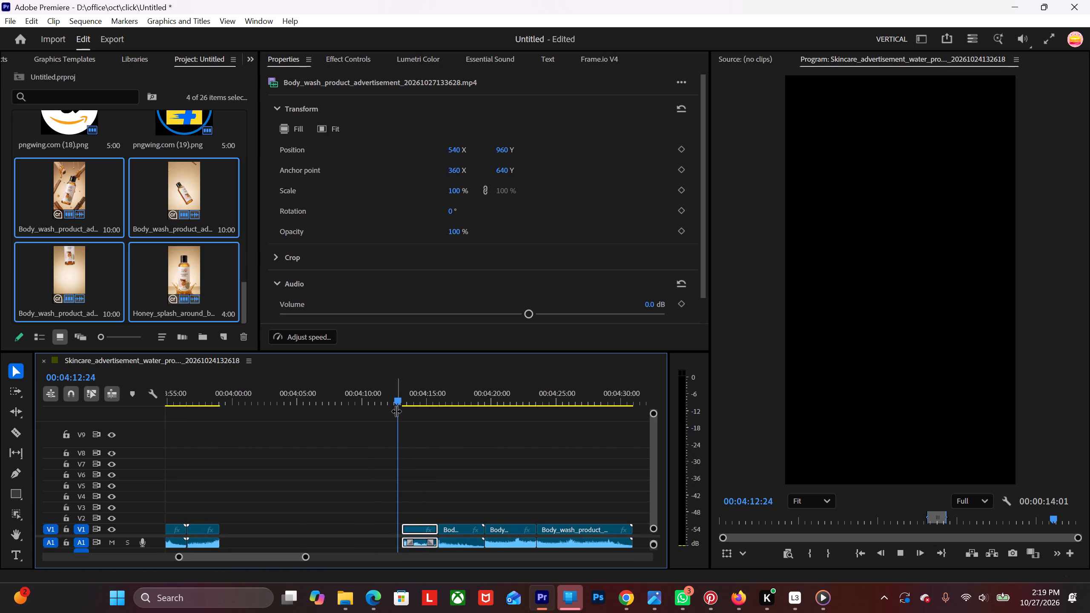
pyautogui.press('space')
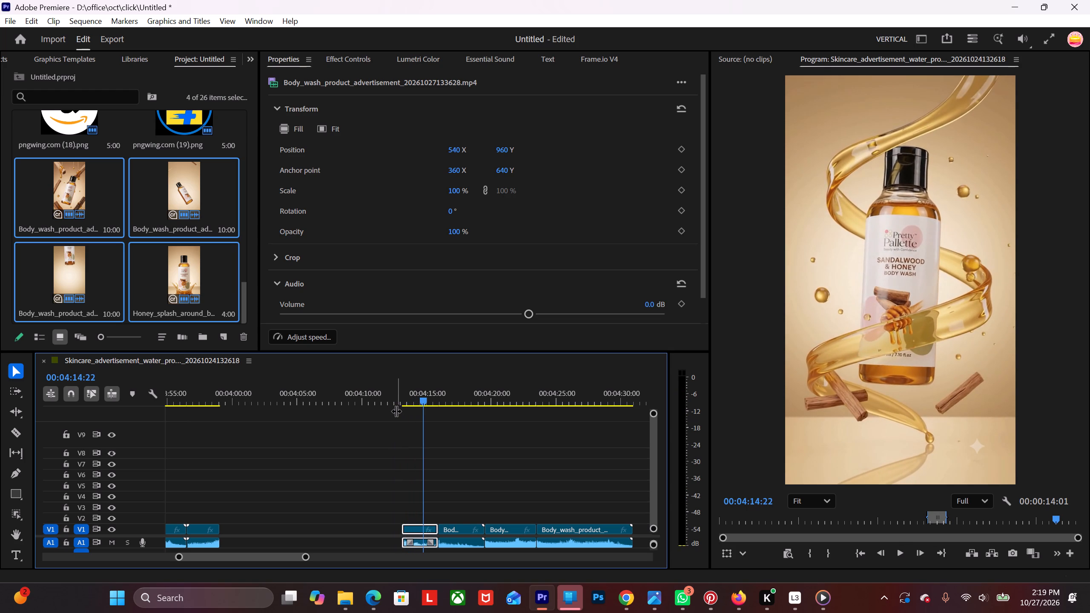
pyautogui.press('space')
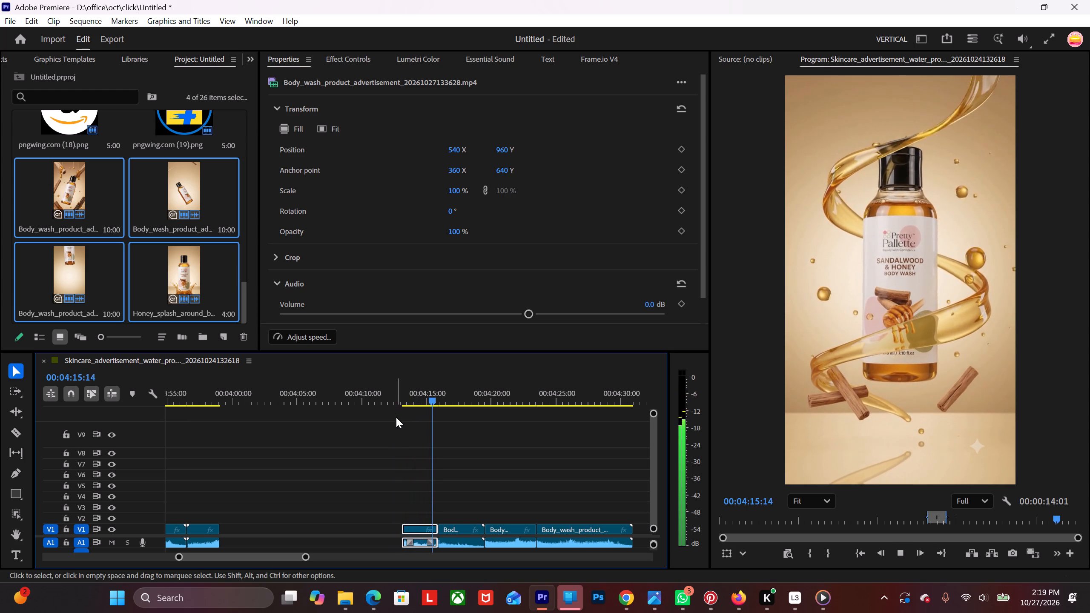
pyautogui.press('space')
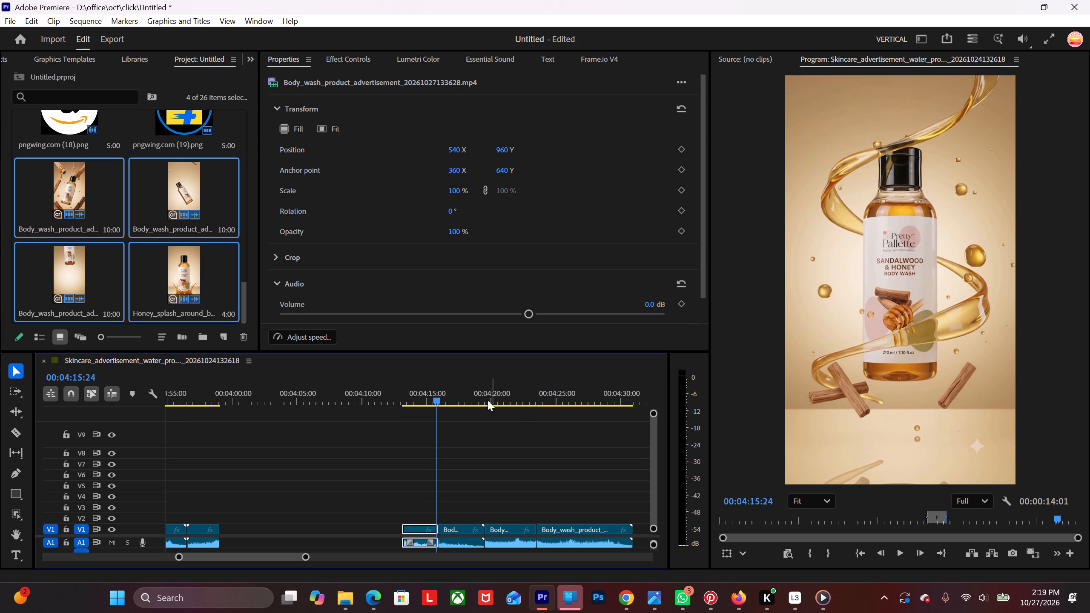
pyautogui.moveTo(434, 396); pyautogui.dragTo(414, 478)
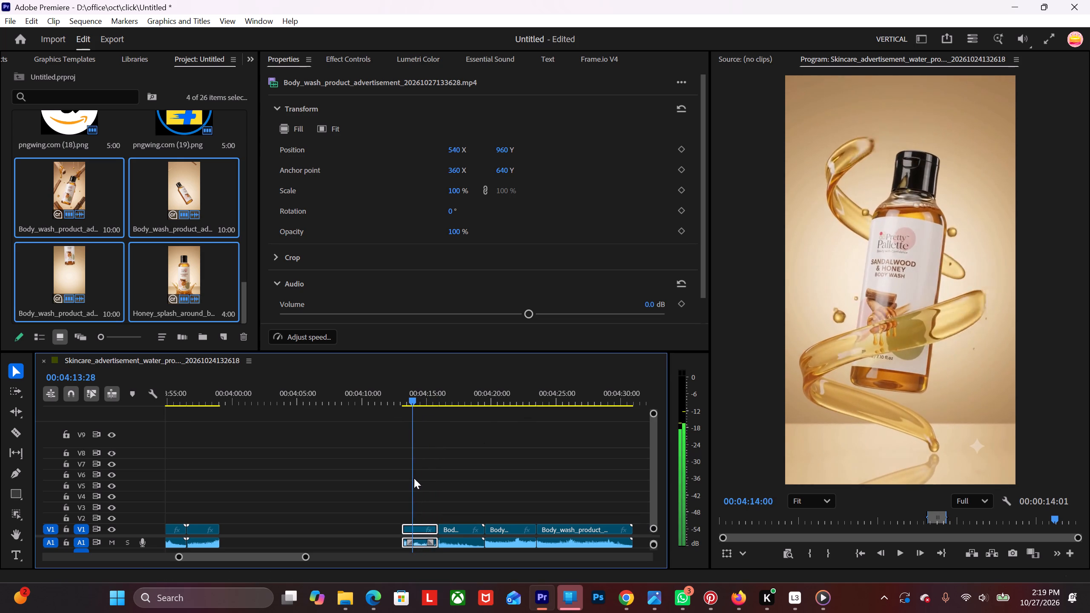
pyautogui.moveTo(414, 478); pyautogui.dragTo(398, 484)
pyautogui.press('space')
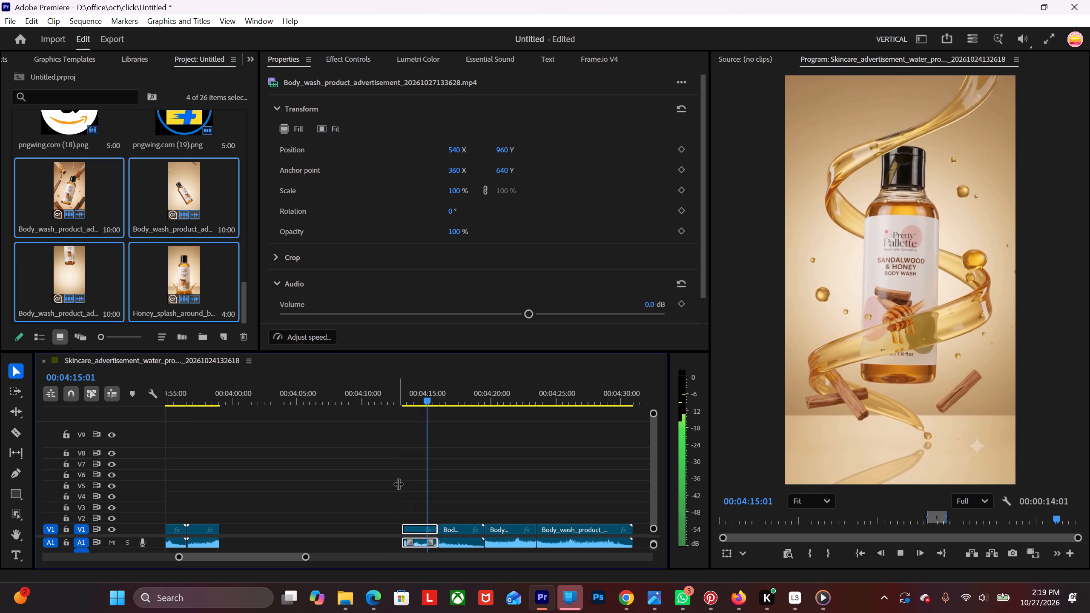
pyautogui.press('space')
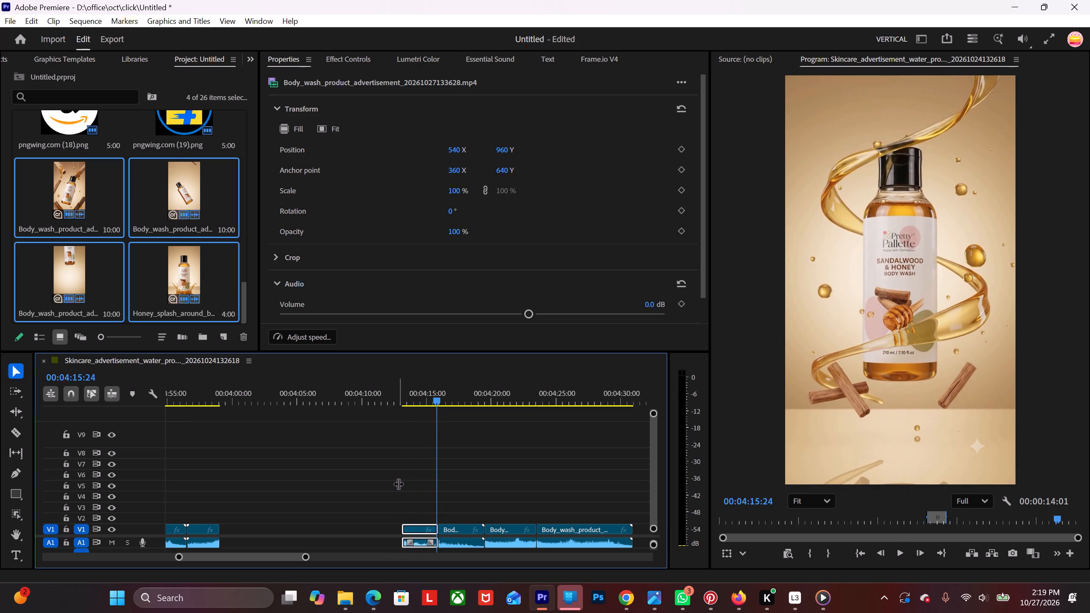
# Play from 00:04:15:24 through the second body wash clip into the third to examine how the shots follow on.
pyautogui.press('space')
pyautogui.press('space')
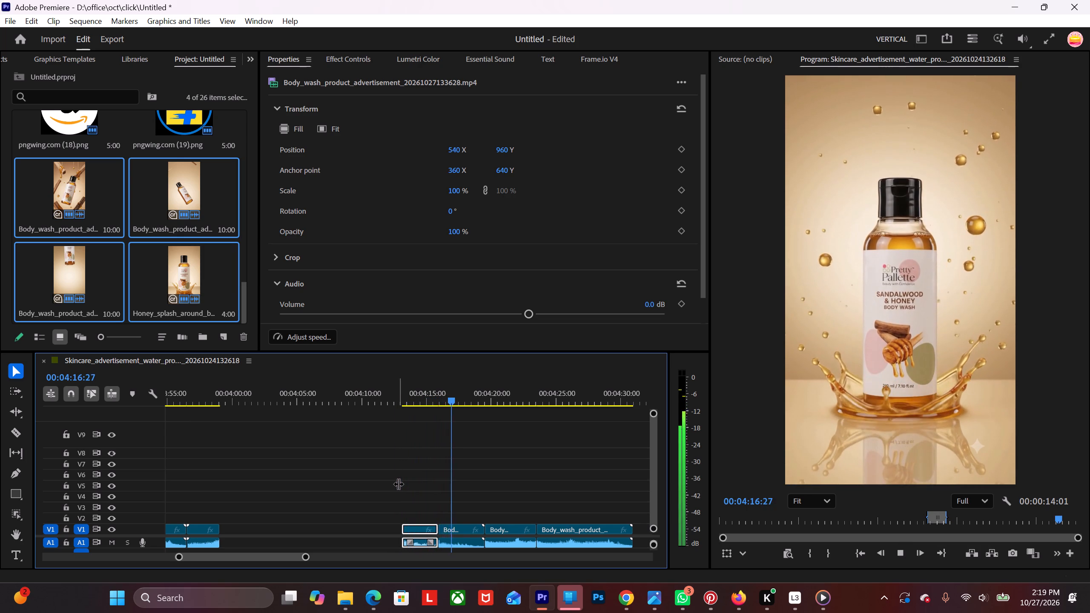
pyautogui.press('space')
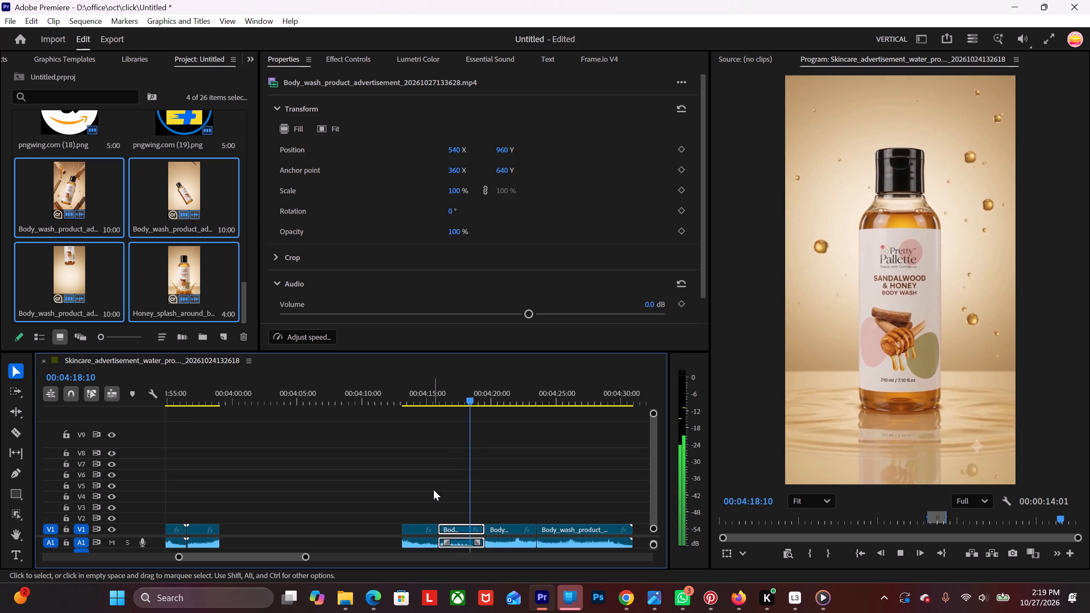
pyautogui.press('space')
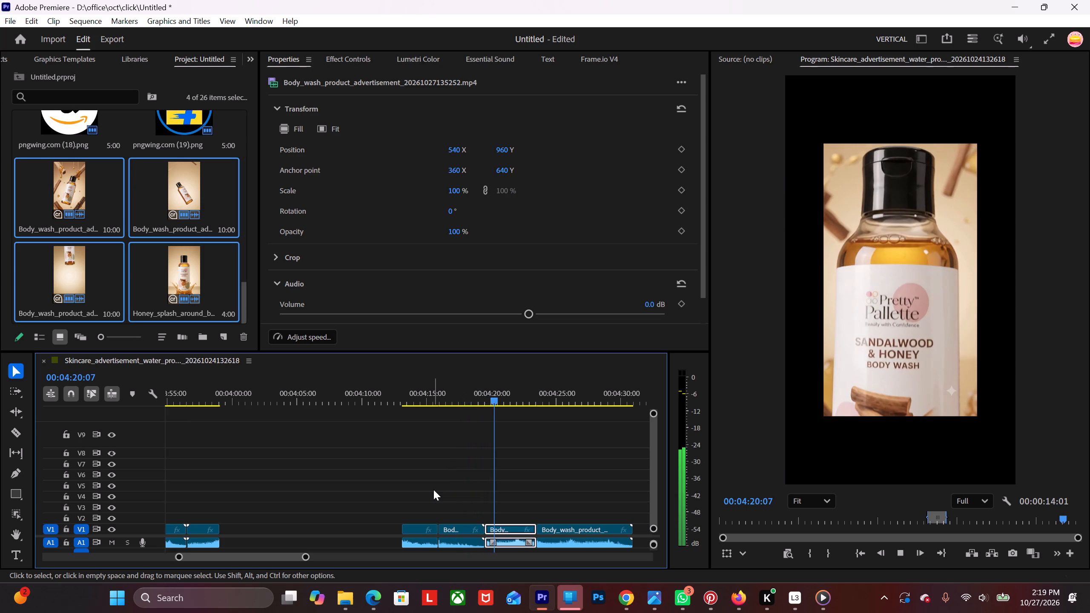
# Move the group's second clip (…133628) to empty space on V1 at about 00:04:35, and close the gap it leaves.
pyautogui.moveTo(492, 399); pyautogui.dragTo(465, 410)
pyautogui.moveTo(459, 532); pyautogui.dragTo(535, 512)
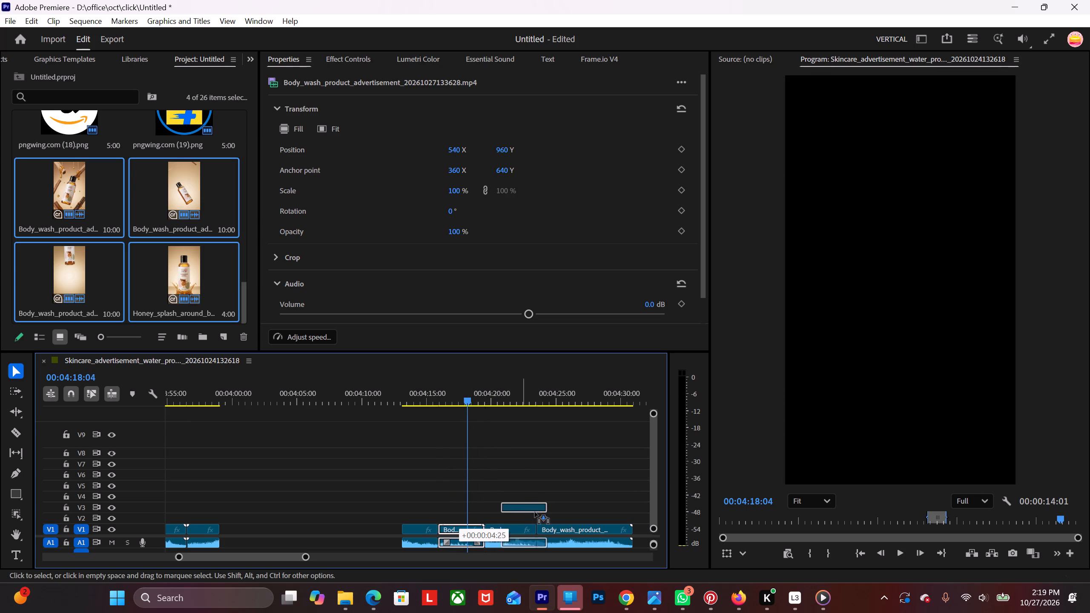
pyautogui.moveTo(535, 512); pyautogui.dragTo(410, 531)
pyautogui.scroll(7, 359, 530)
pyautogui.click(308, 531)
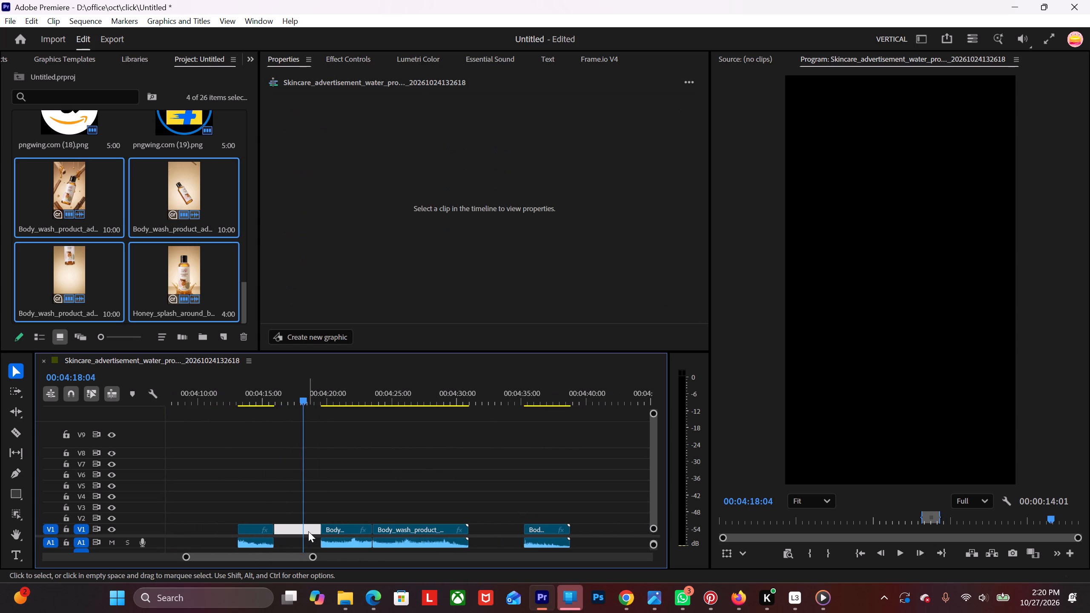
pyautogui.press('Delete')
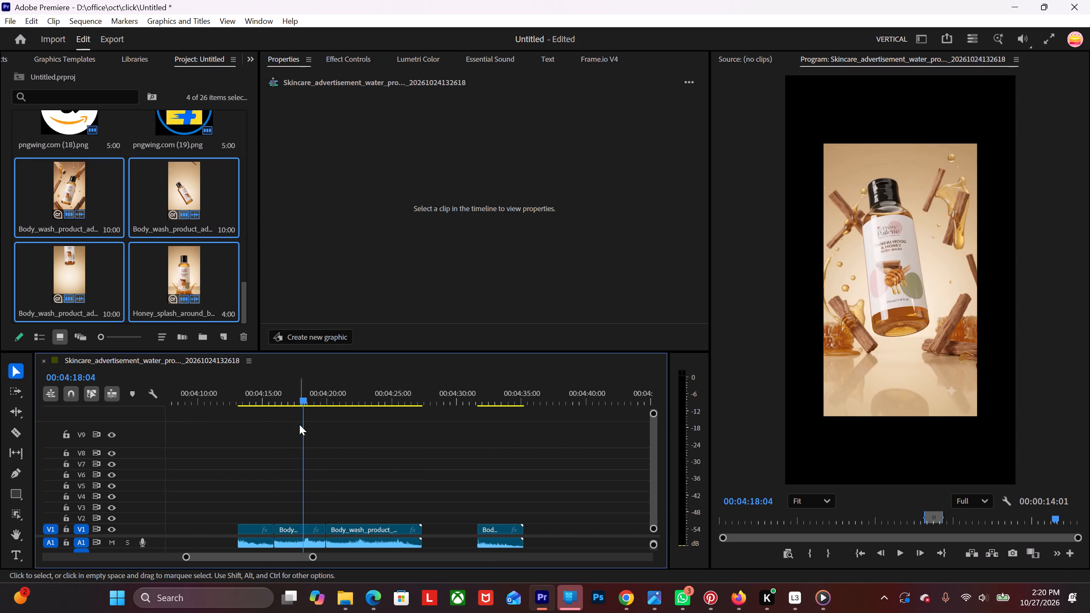
# Scale the …135252 body wash clip, starting at about 00:04:16 on V1, to the frame size.
pyautogui.moveTo(303, 401); pyautogui.dragTo(280, 417)
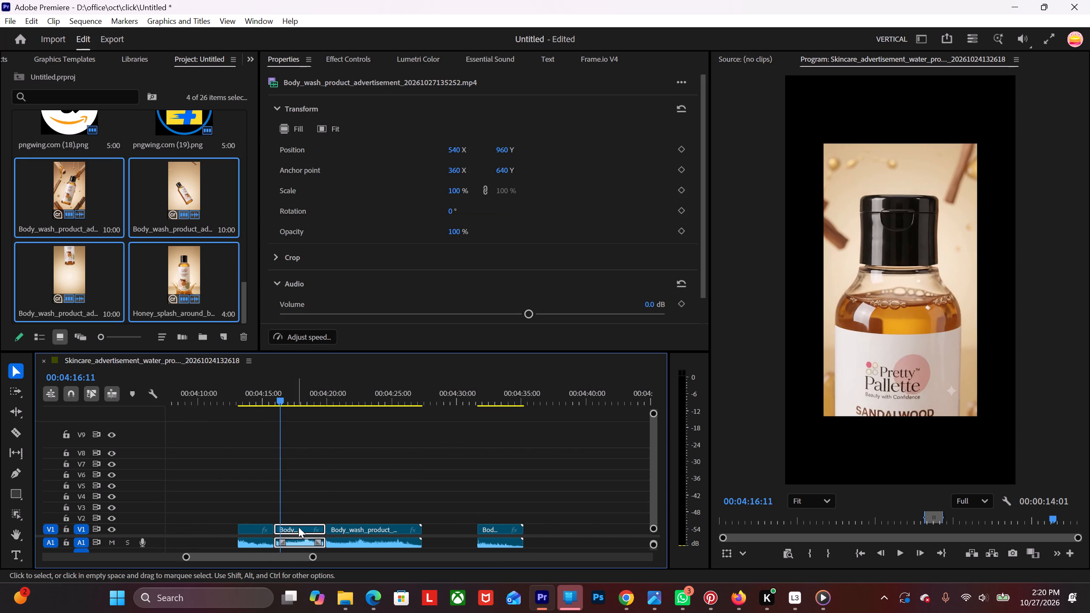
pyautogui.rightClick(298, 527)
pyautogui.click(359, 587)
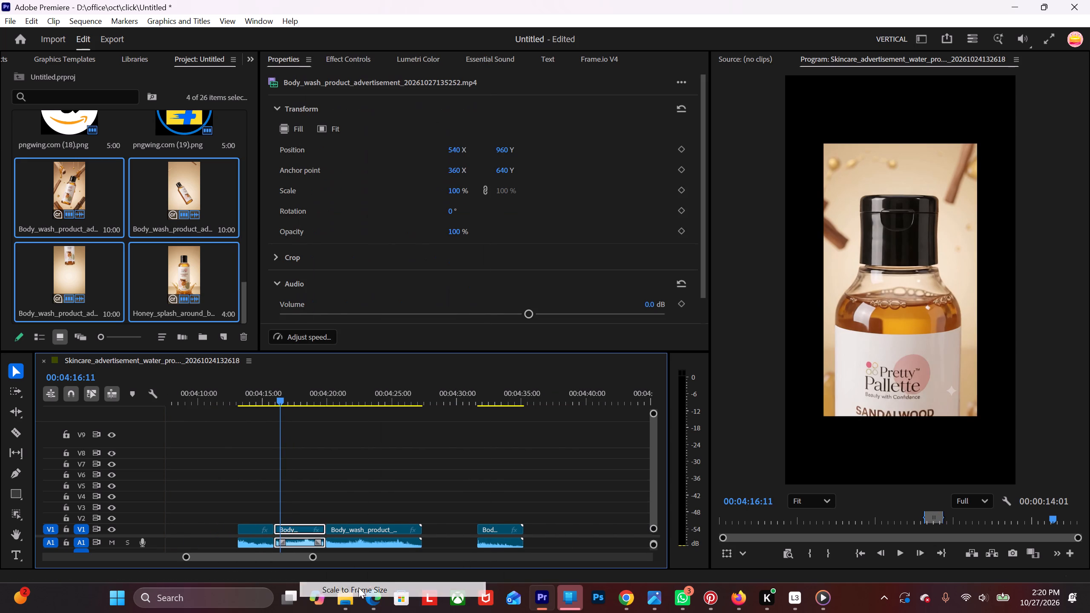
# Play the rescaled …135252 clip from 00:04:16:11 through to 00:04:20:18 in the following clip to examine the shots.
pyautogui.scroll(4, 323, 560)
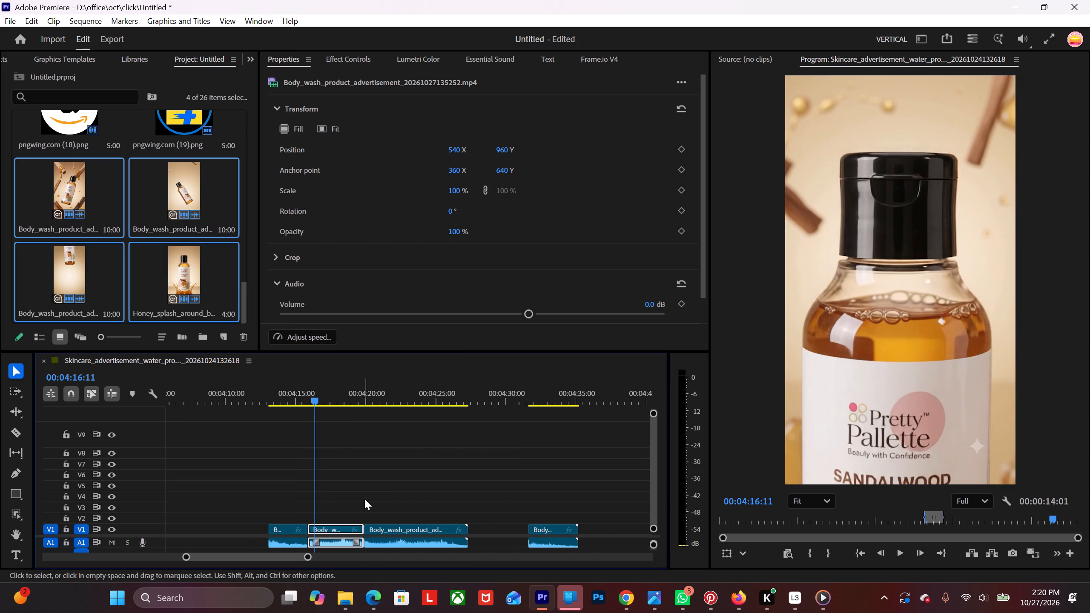
pyautogui.press('space')
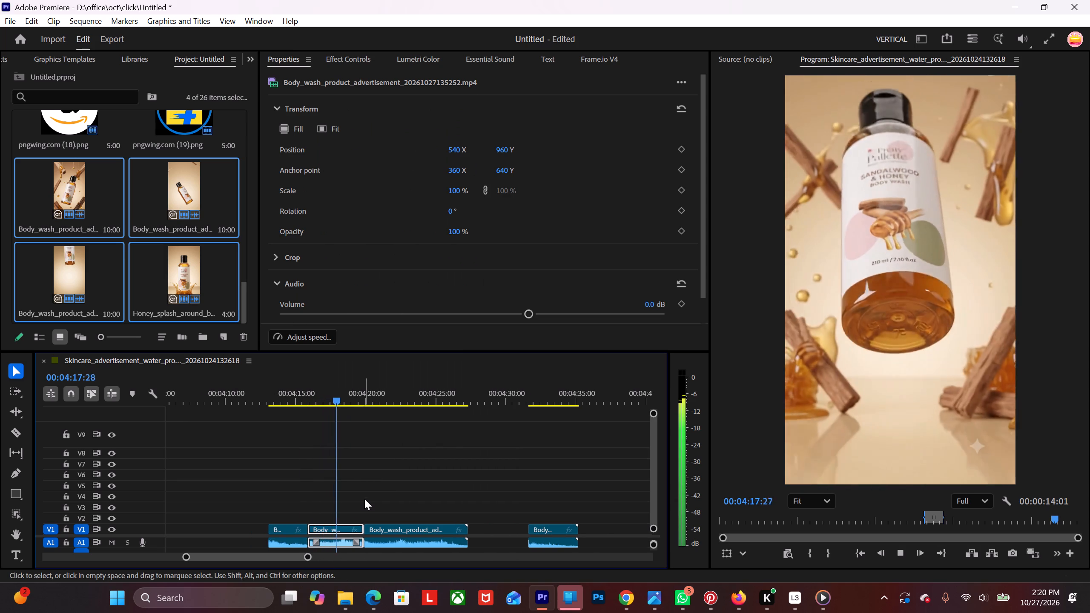
pyautogui.press('space')
pyautogui.press('space')
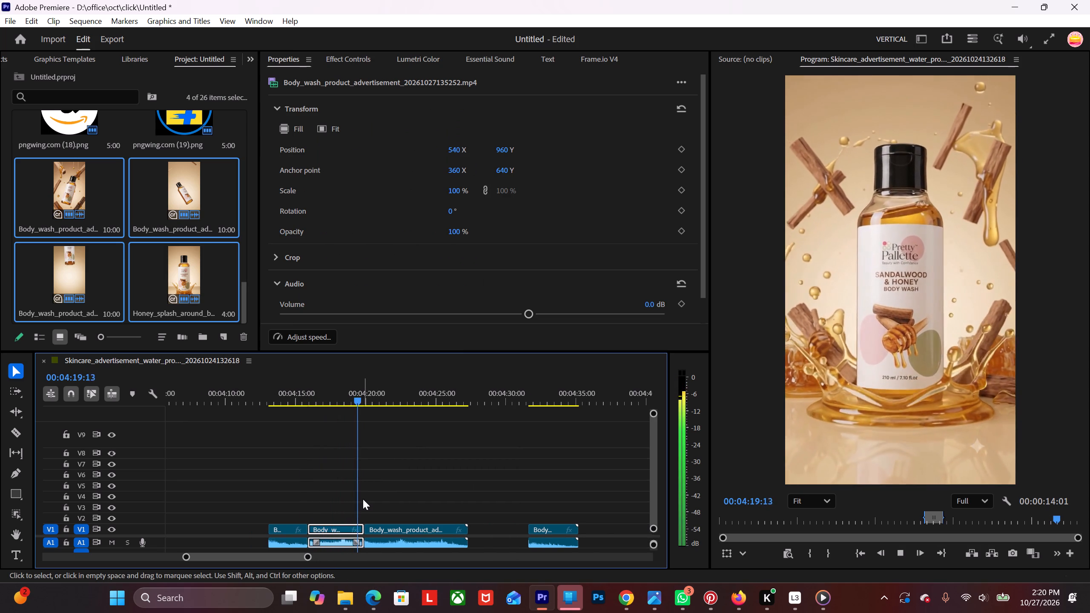
pyautogui.press('space')
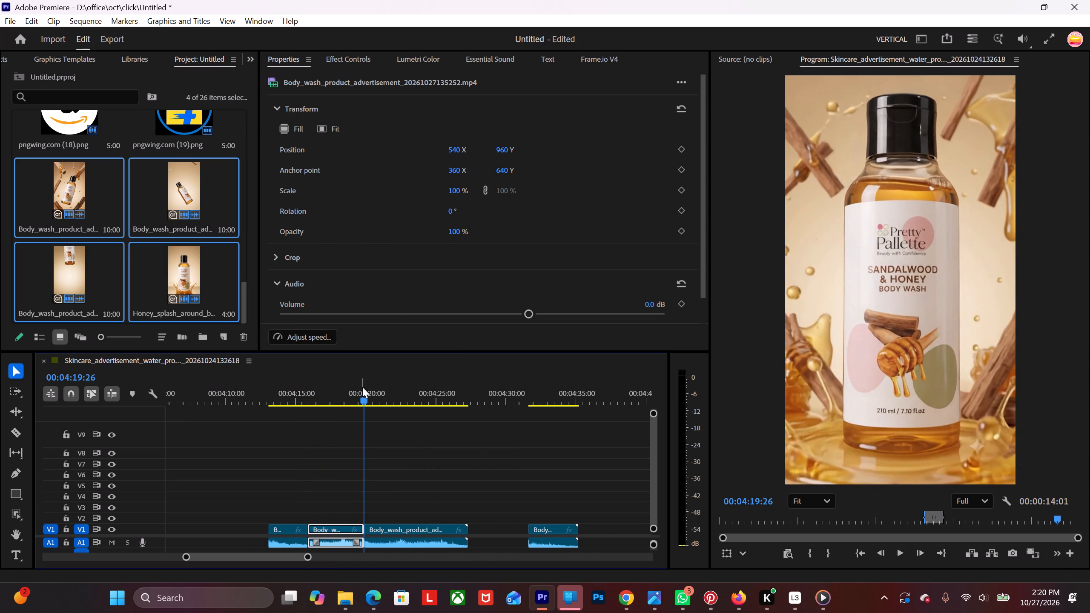
pyautogui.press('space')
pyautogui.press('space')
# Scale the …134909 body wash clip, starting at about 00:04:20 on V1, to the frame size.
pyautogui.rightClick(405, 532)
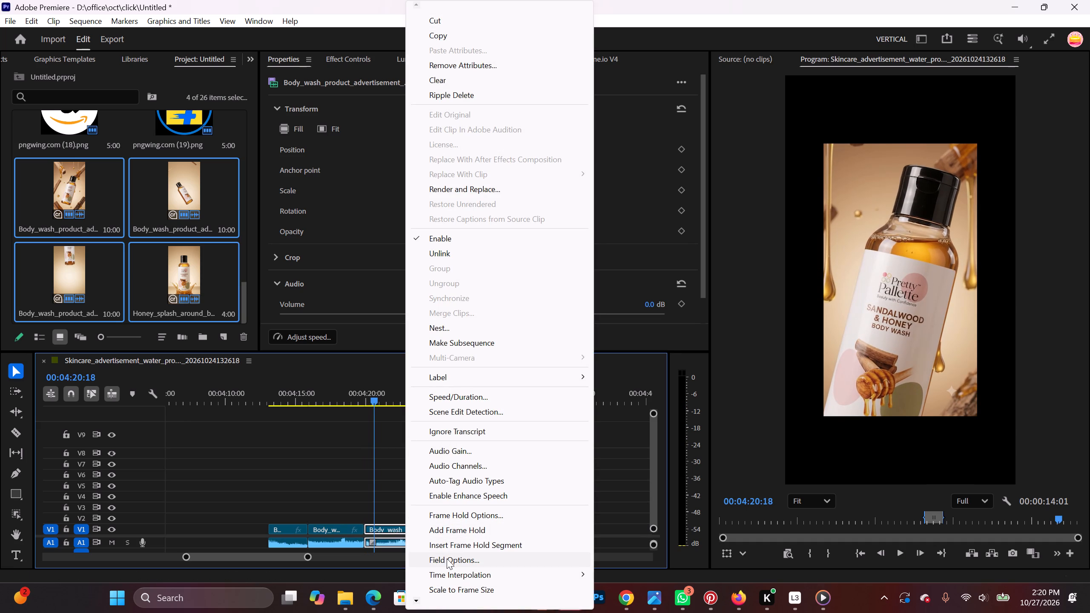
pyautogui.click(443, 587)
# Scrub back and forth across the …135252 and …134909 clips, between about 00:04:18 and 00:04:26, to compare their shots.
pyautogui.moveTo(380, 392); pyautogui.dragTo(374, 458)
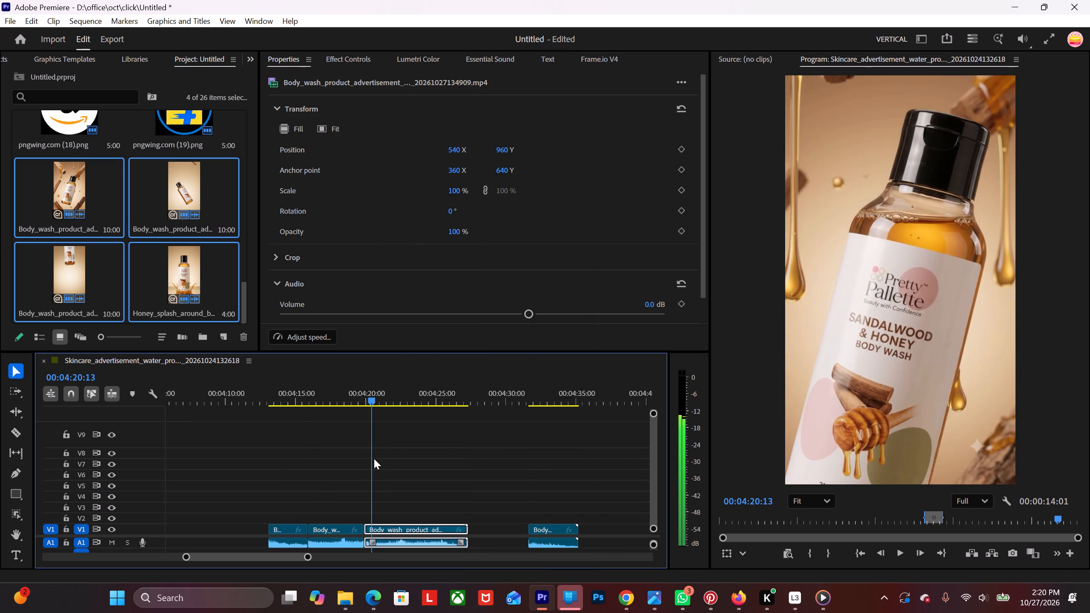
pyautogui.moveTo(374, 458); pyautogui.dragTo(425, 441)
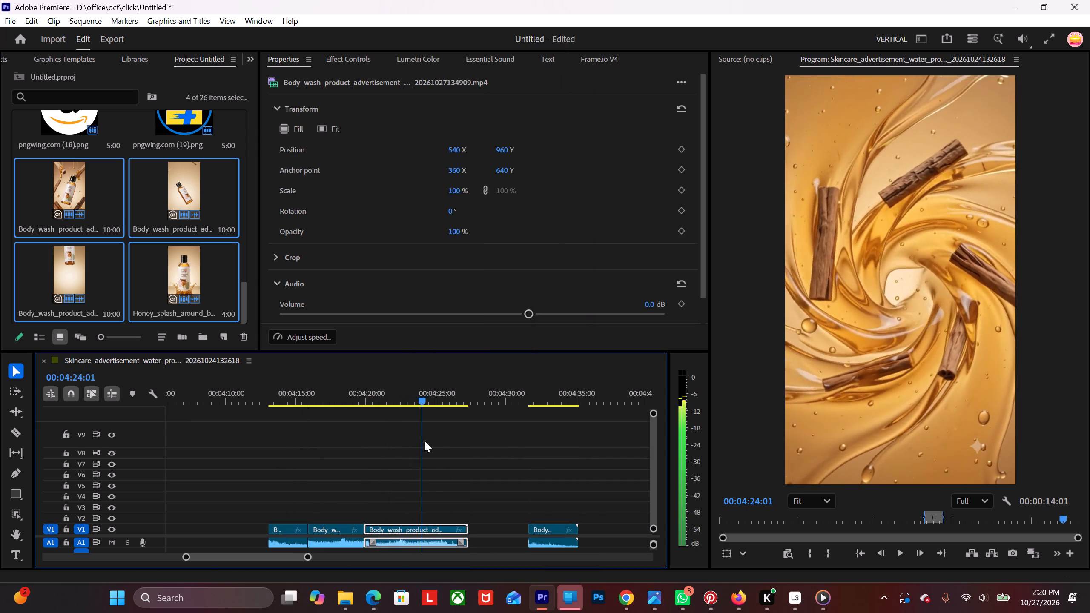
pyautogui.moveTo(425, 441); pyautogui.dragTo(448, 440)
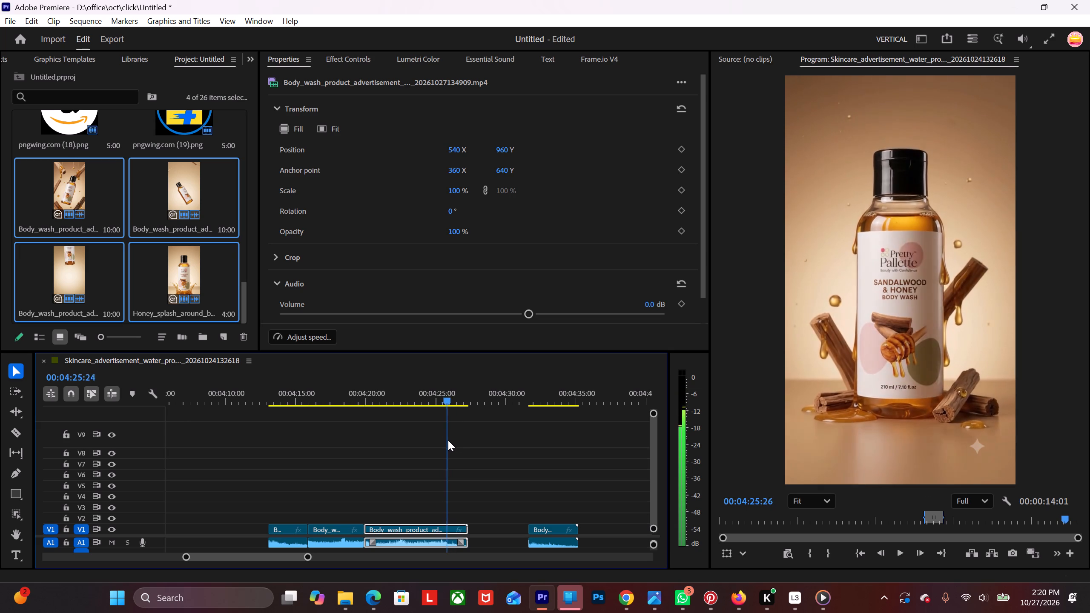
pyautogui.moveTo(448, 440); pyautogui.dragTo(447, 443)
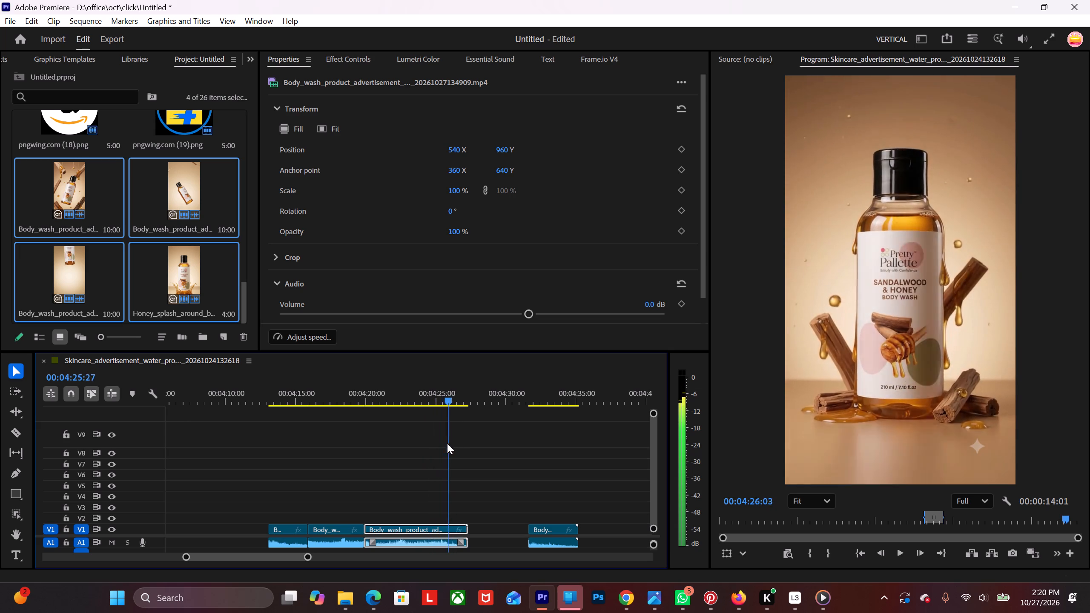
pyautogui.moveTo(447, 443); pyautogui.dragTo(443, 434)
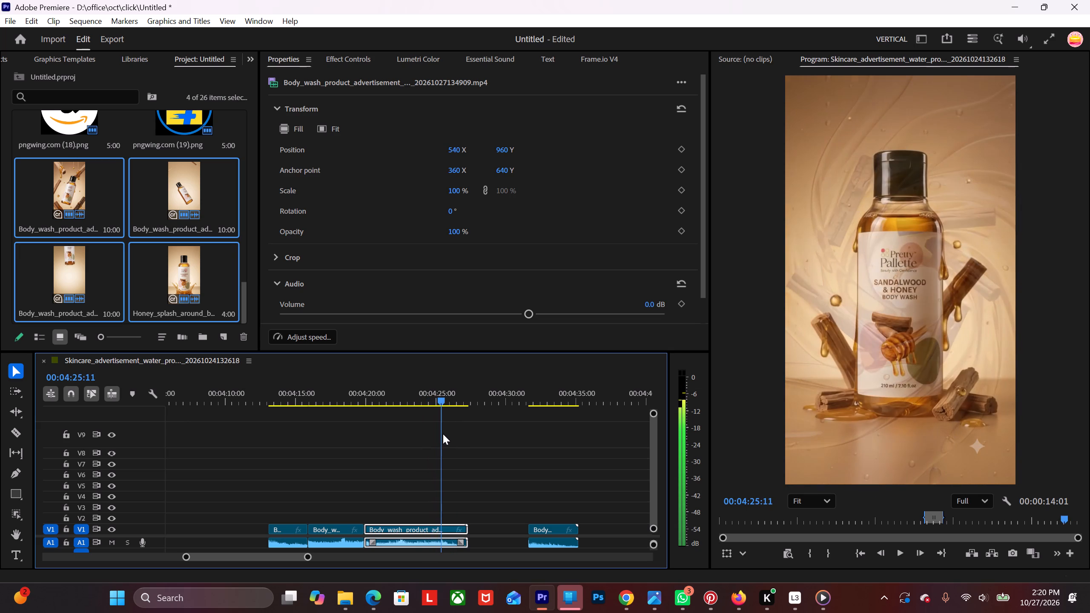
pyautogui.moveTo(443, 434); pyautogui.dragTo(361, 453)
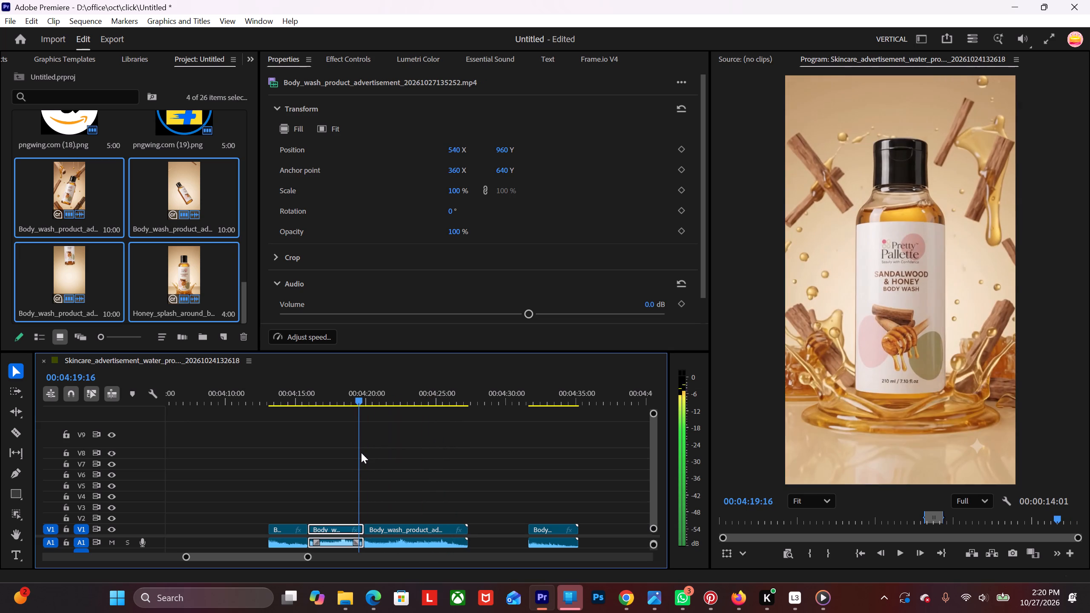
pyautogui.moveTo(361, 453); pyautogui.dragTo(439, 433)
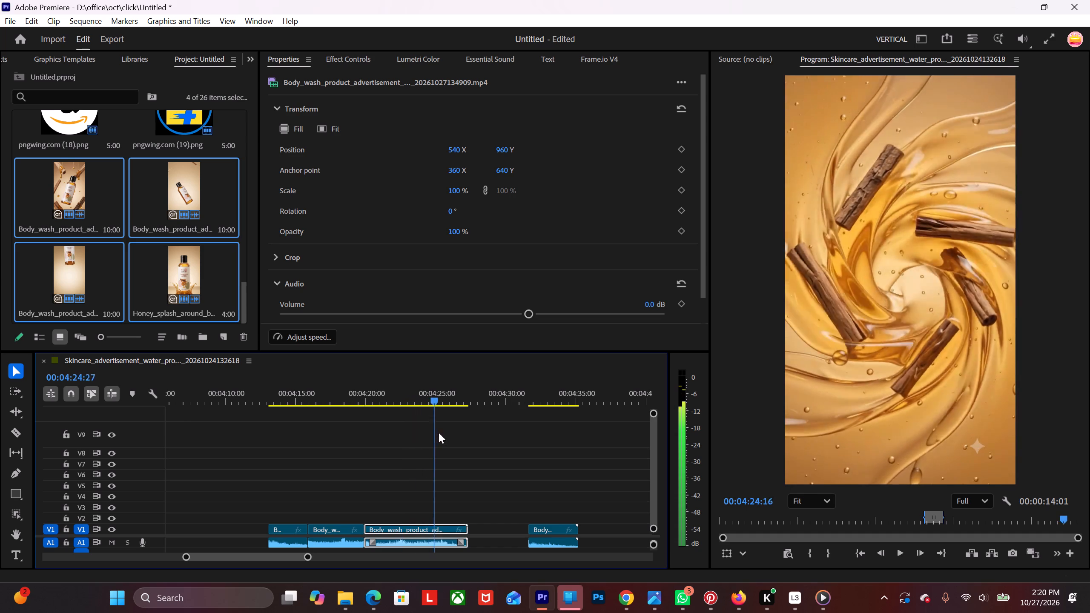
pyautogui.moveTo(439, 433); pyautogui.dragTo(346, 469)
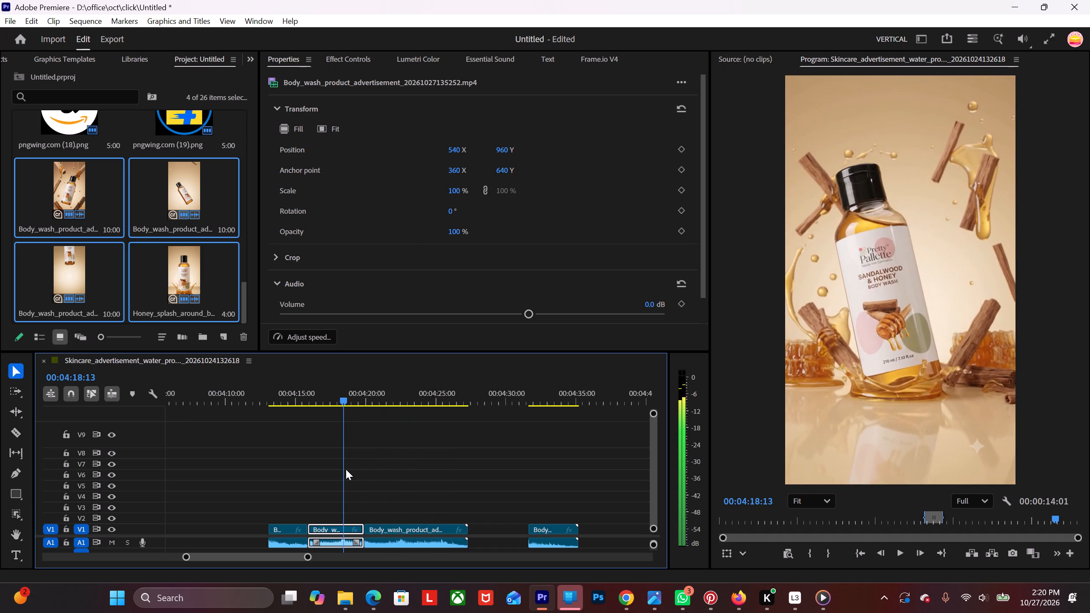
# Play the clip group from the start of its first clip to 00:04:20:09 to examine the shot transitions.
pyautogui.moveTo(346, 469); pyautogui.dragTo(272, 507)
pyautogui.press('space')
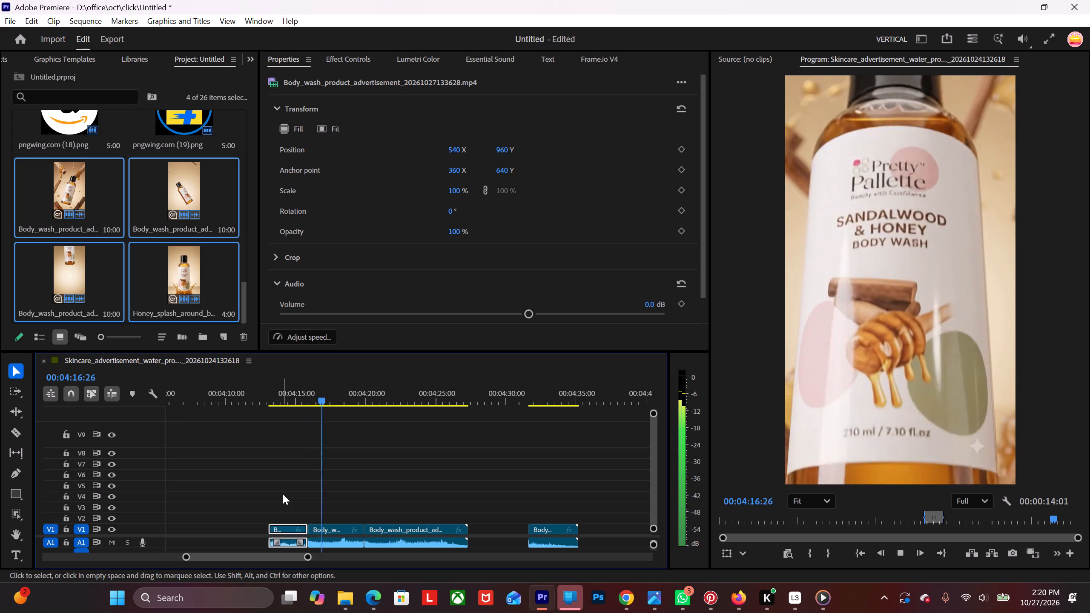
pyautogui.press('space')
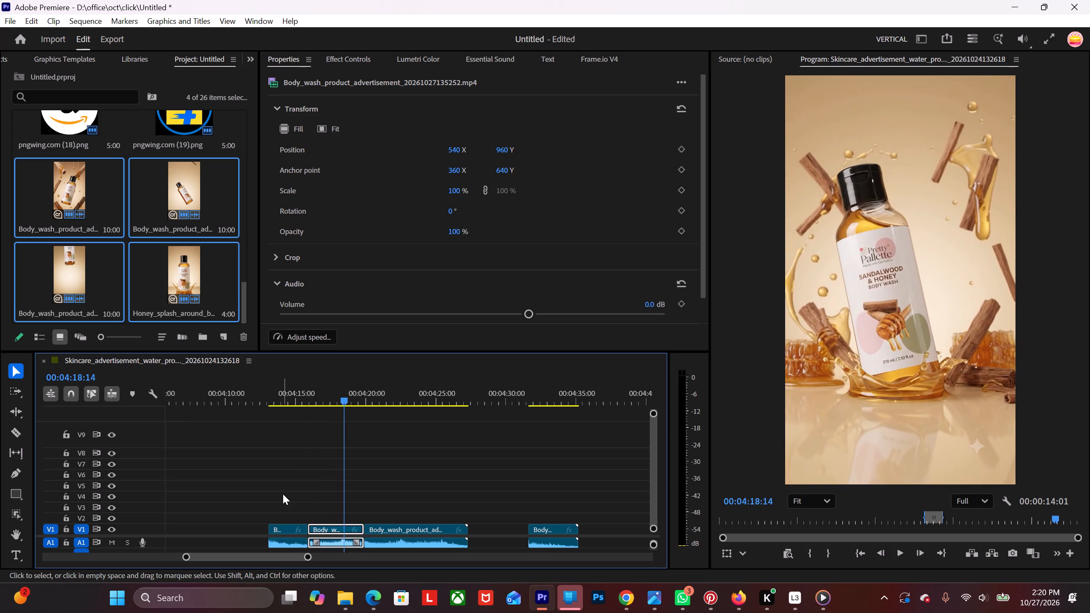
pyautogui.press('space')
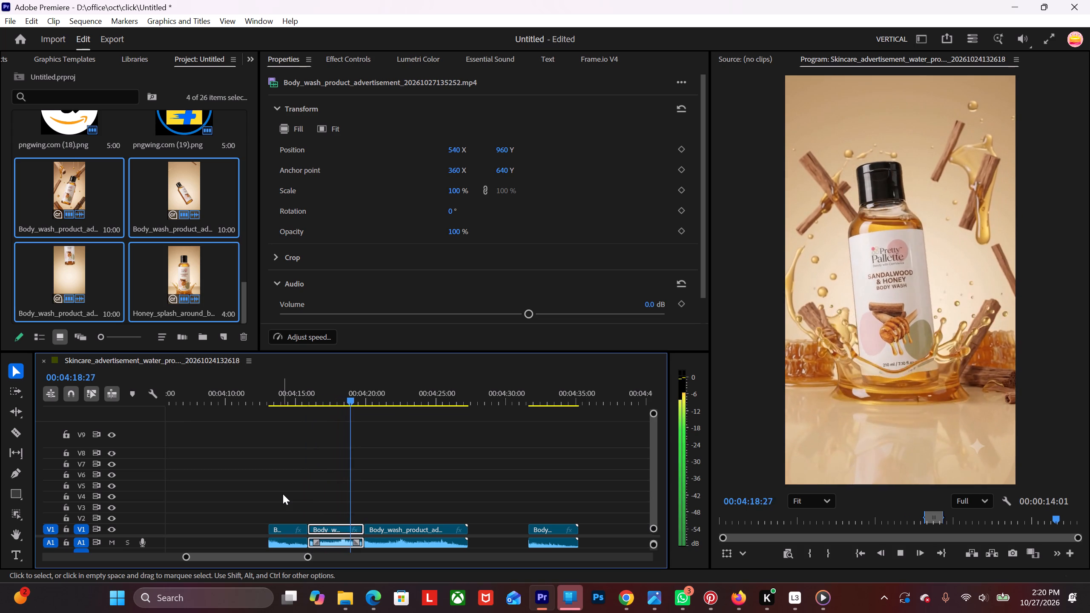
pyautogui.press('space')
pyautogui.press('space')
pyautogui.press('space')
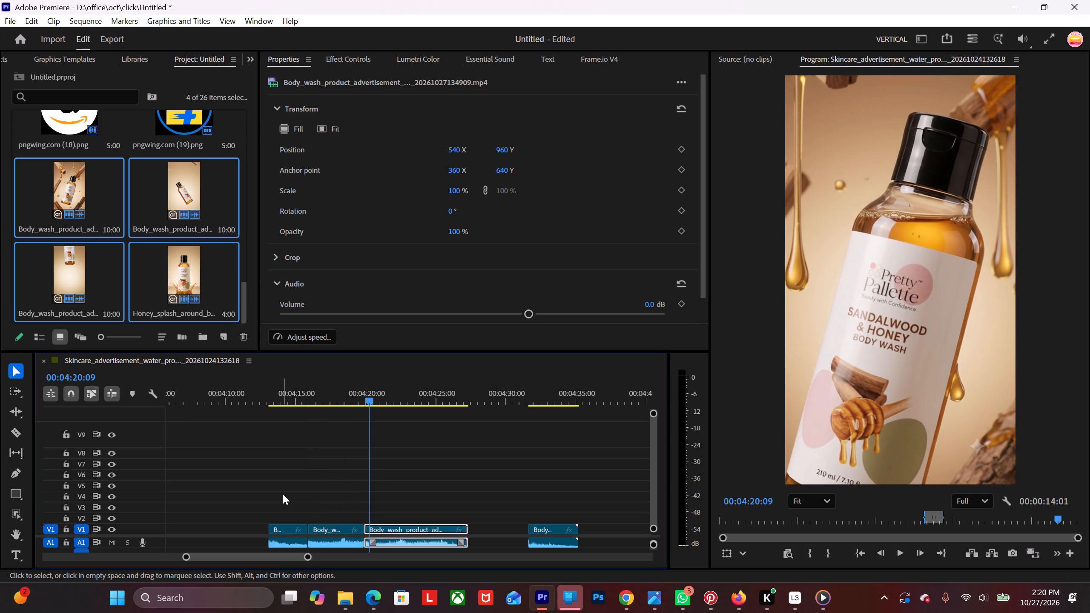
# Move the …135252 clip out from between the first and …134909 clips to empty space on V1 at about 00:04:39.
pyautogui.scroll(-3, 315, 512)
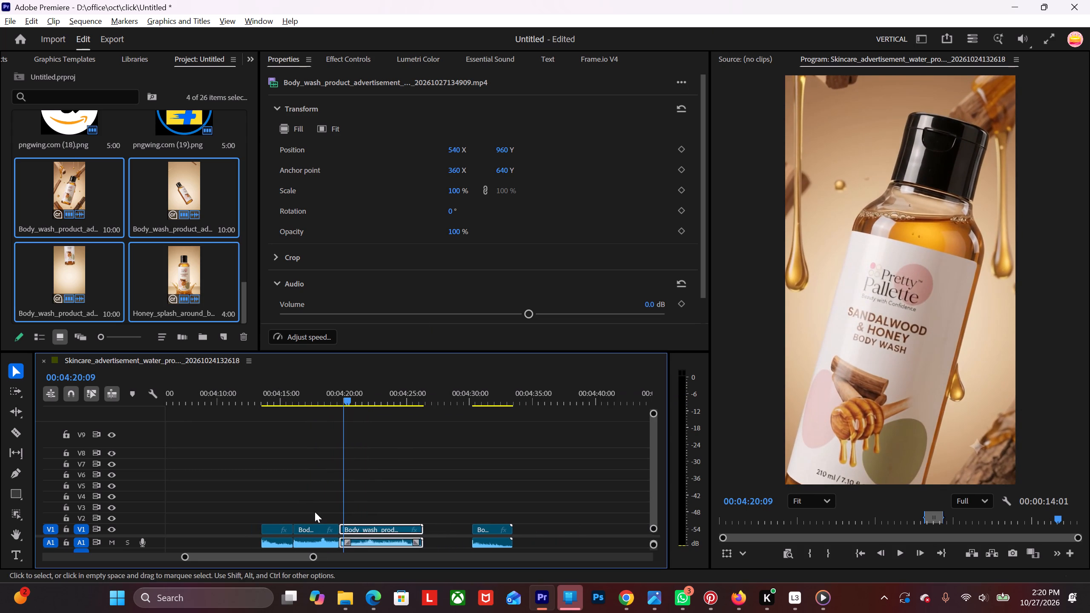
pyautogui.scroll(-2, 315, 512)
pyautogui.moveTo(306, 529); pyautogui.dragTo(516, 540)
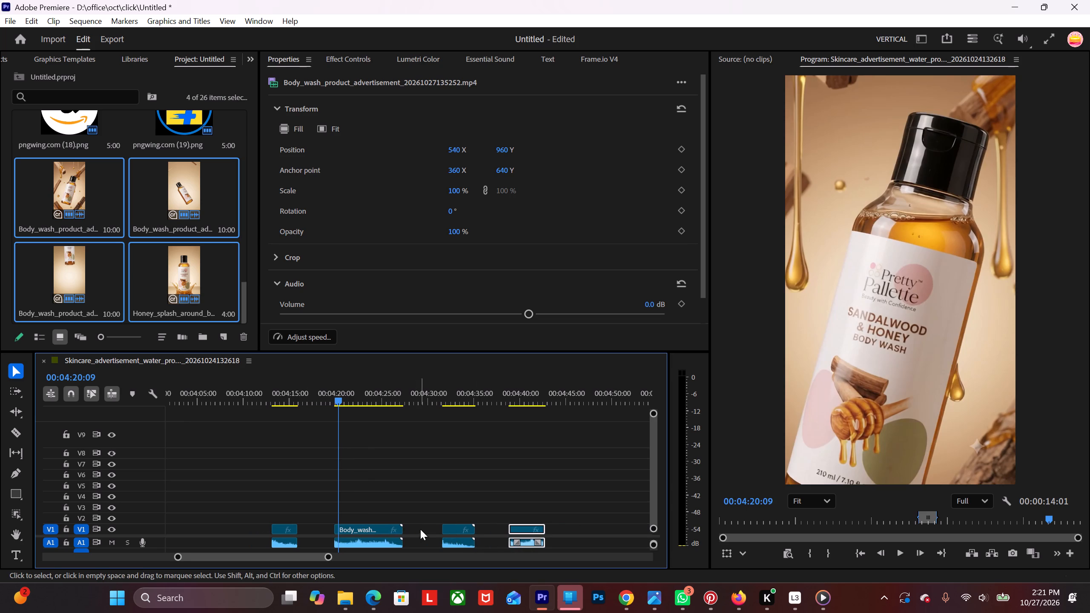
# Move the …133628 clip from about 00:04:31 on V1 to directly after the group's first clip.
pyautogui.moveTo(450, 534); pyautogui.dragTo(307, 540)
# Play from the end of the first clip through the repositioned …133628 clip to 00:04:18:27 to examine the cut.
pyautogui.keyDown('alt'); pyautogui.scroll(5, 302, 529); pyautogui.keyUp('alt')
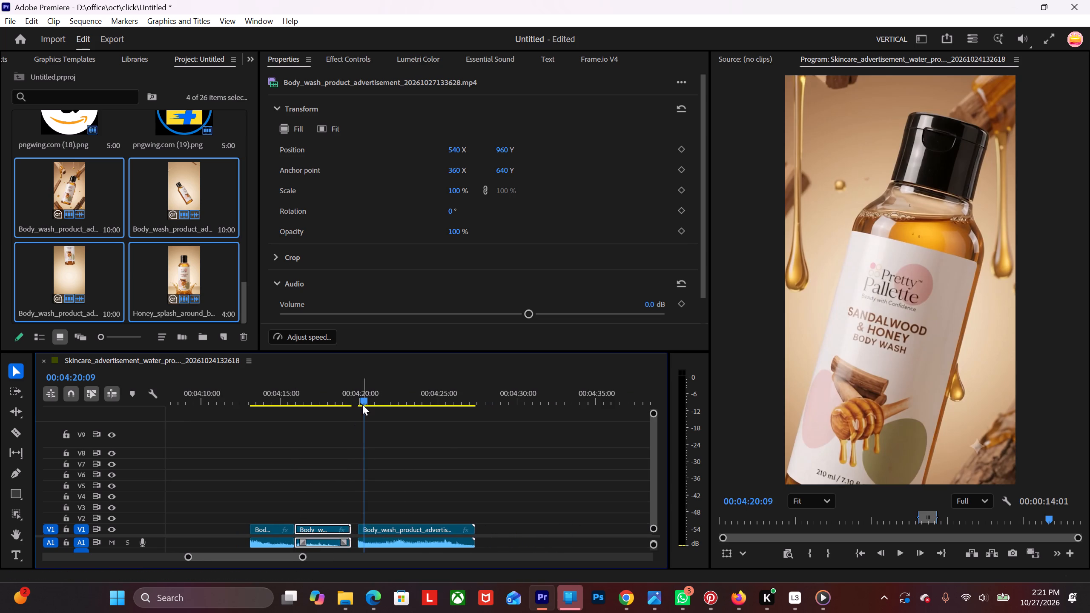
pyautogui.moveTo(355, 394); pyautogui.dragTo(284, 441)
pyautogui.press('space')
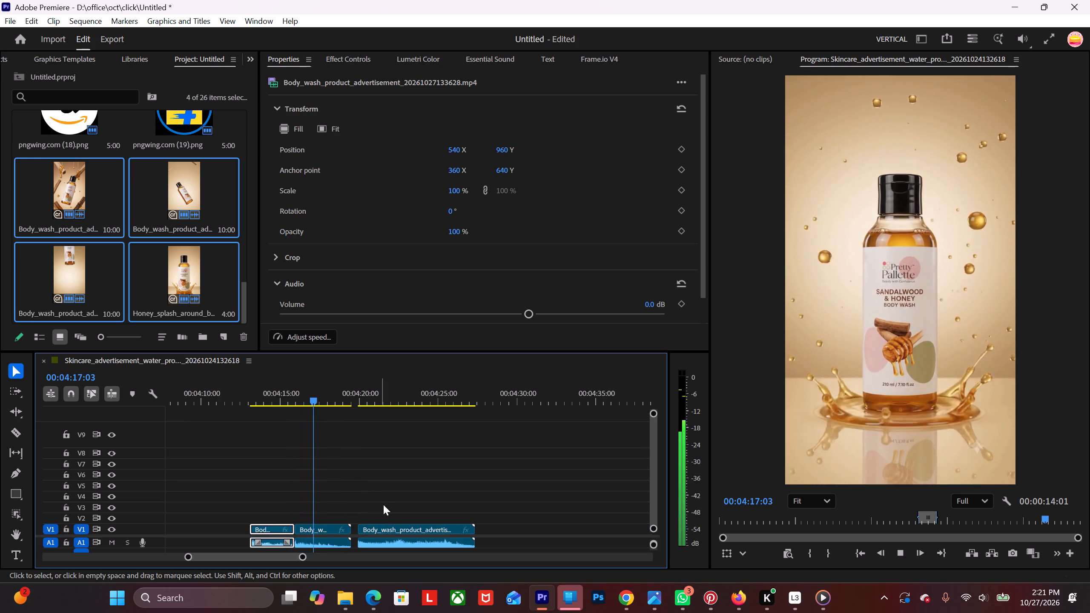
pyautogui.press('space')
pyautogui.press('space')
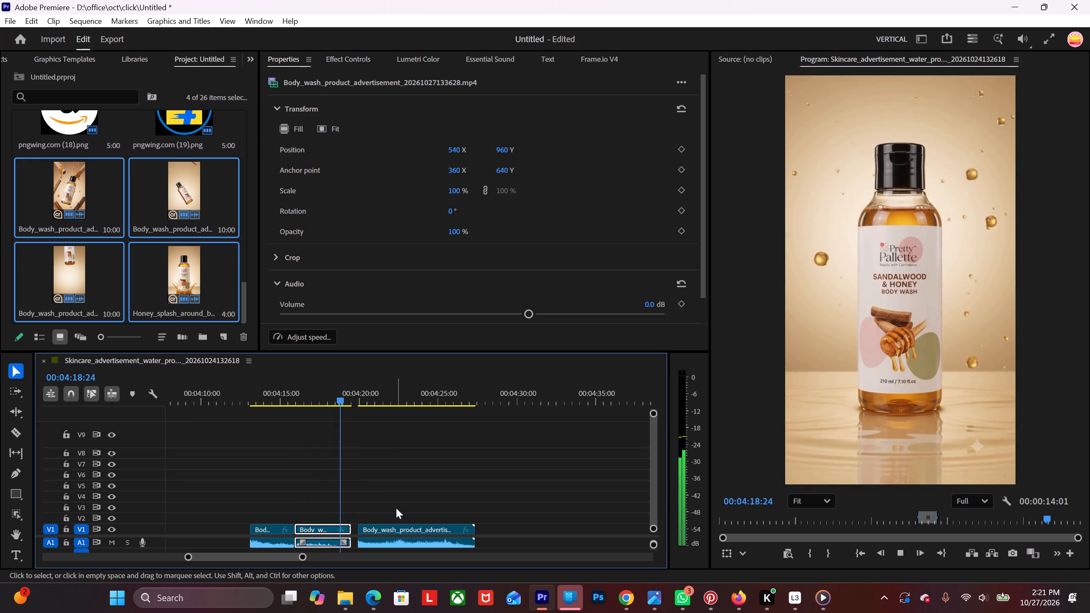
pyautogui.press('space')
# Delete the small empty gap on V1 between the …133628 and …134909 clips so they play back to back.
pyautogui.moveTo(359, 503); pyautogui.dragTo(400, 542)
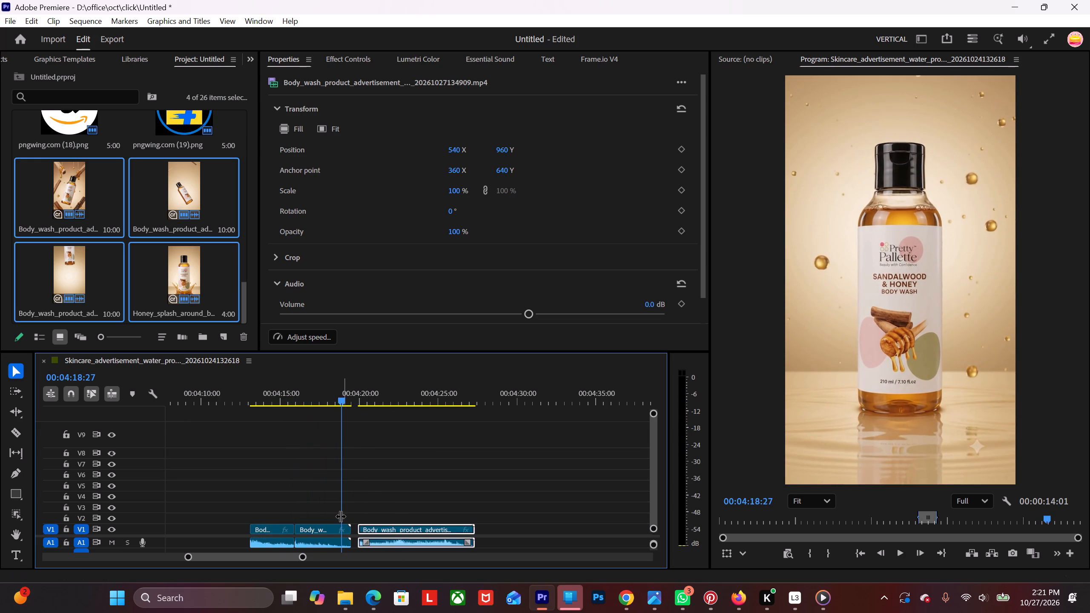
pyautogui.keyDown('alt'); pyautogui.scroll(10, 340, 516); pyautogui.keyUp('alt')
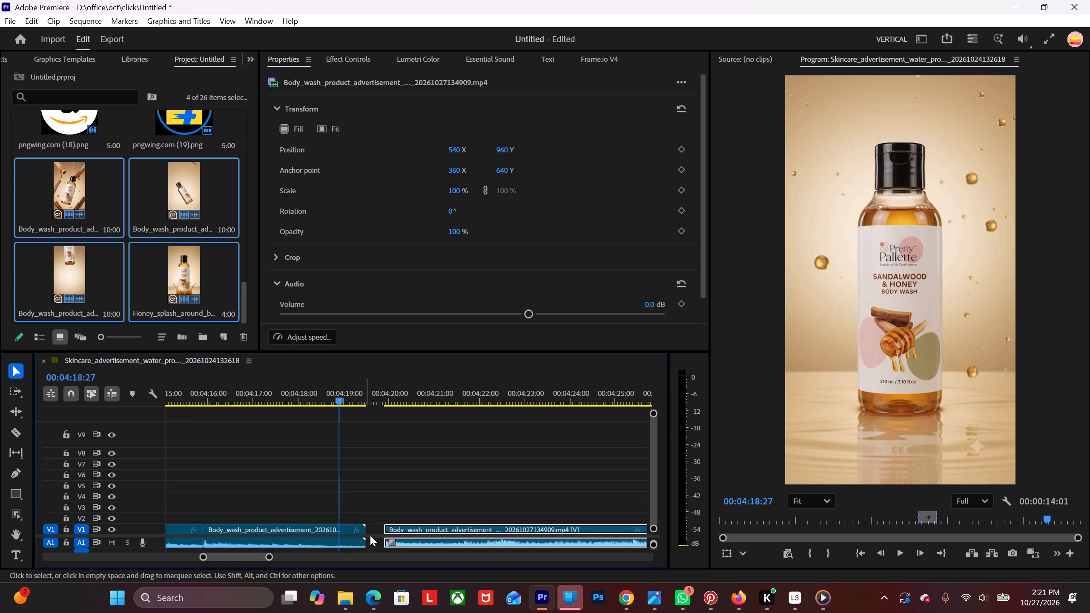
pyautogui.click(373, 528)
pyautogui.press('Delete')
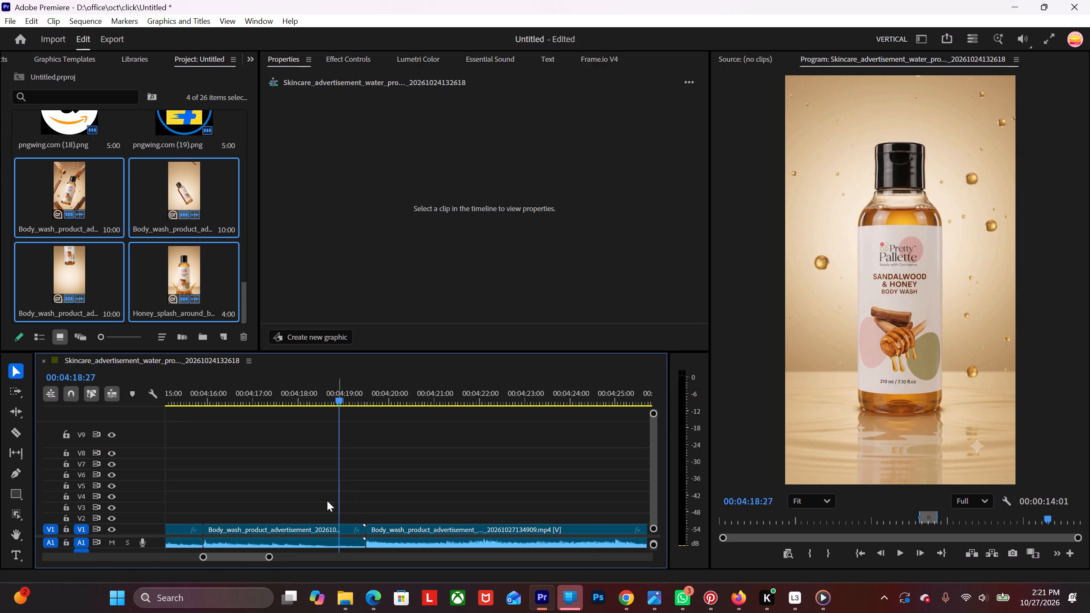
# Review the group's second clip, the repositioned …133628 clip on V1, and split it at 00:04:18:03.
pyautogui.press('space')
pyautogui.press('space')
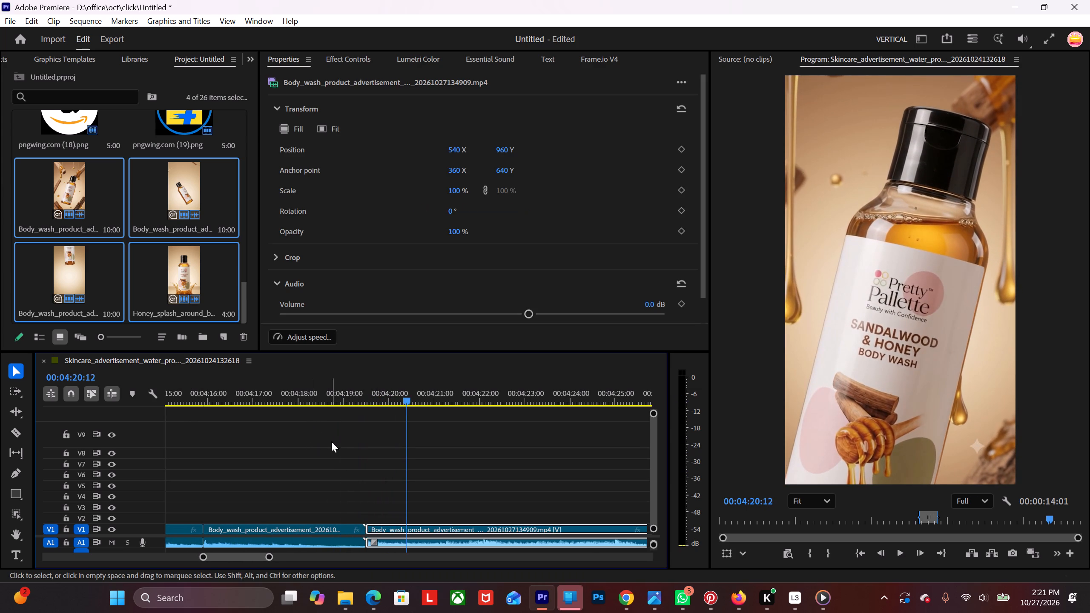
pyautogui.moveTo(408, 403); pyautogui.dragTo(268, 481)
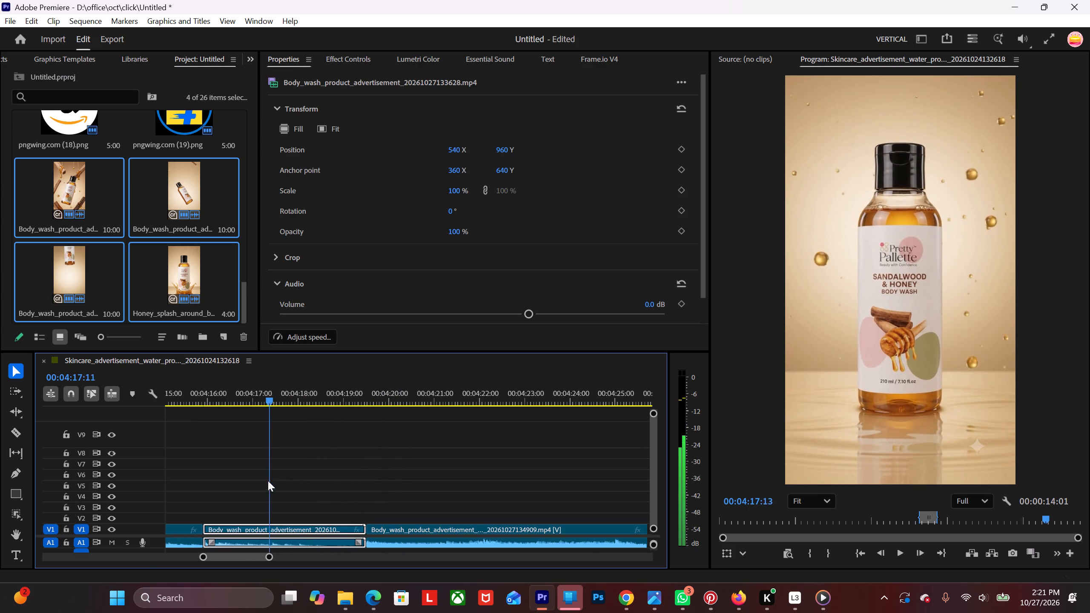
pyautogui.moveTo(268, 481); pyautogui.dragTo(236, 495)
pyautogui.press('space')
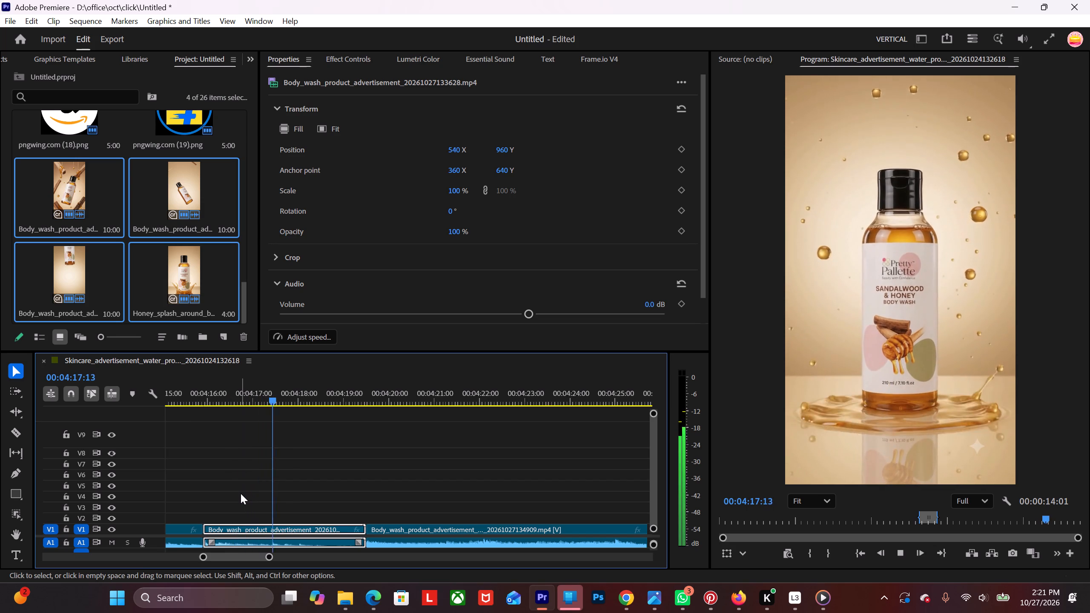
pyautogui.press('space')
pyautogui.press('space')
pyautogui.press('space')
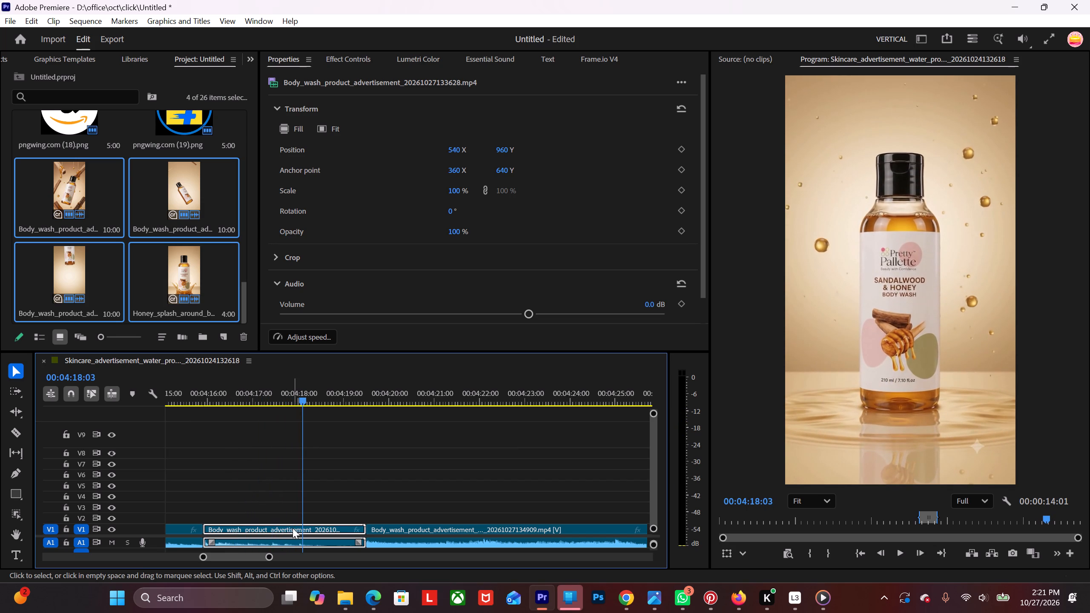
pyautogui.press('c')
pyautogui.click(307, 530)
pyautogui.press('v')
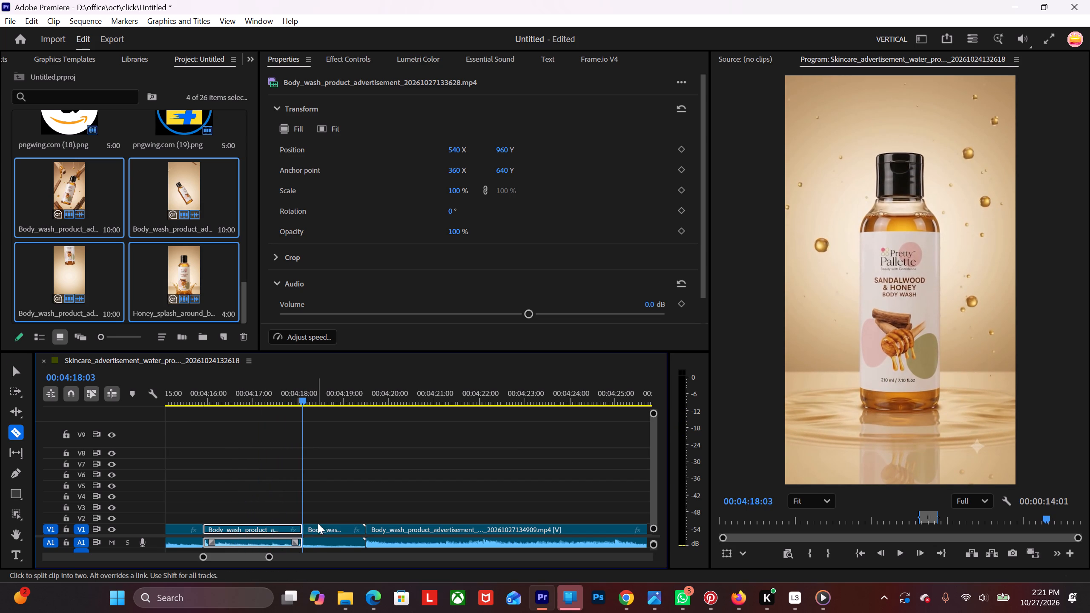
# Delete the …133628 remainder after 00:04:18:03 and close the gap so the …134909 clip follows directly.
pyautogui.moveTo(318, 518); pyautogui.dragTo(333, 540)
pyautogui.press('Delete')
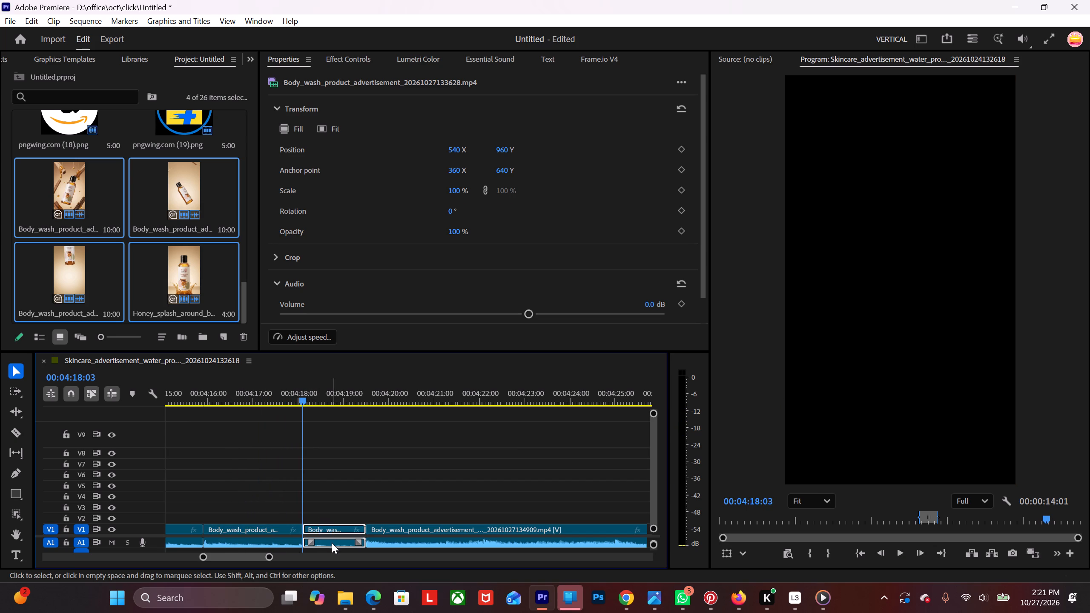
pyautogui.click(334, 528)
pyautogui.press('Delete')
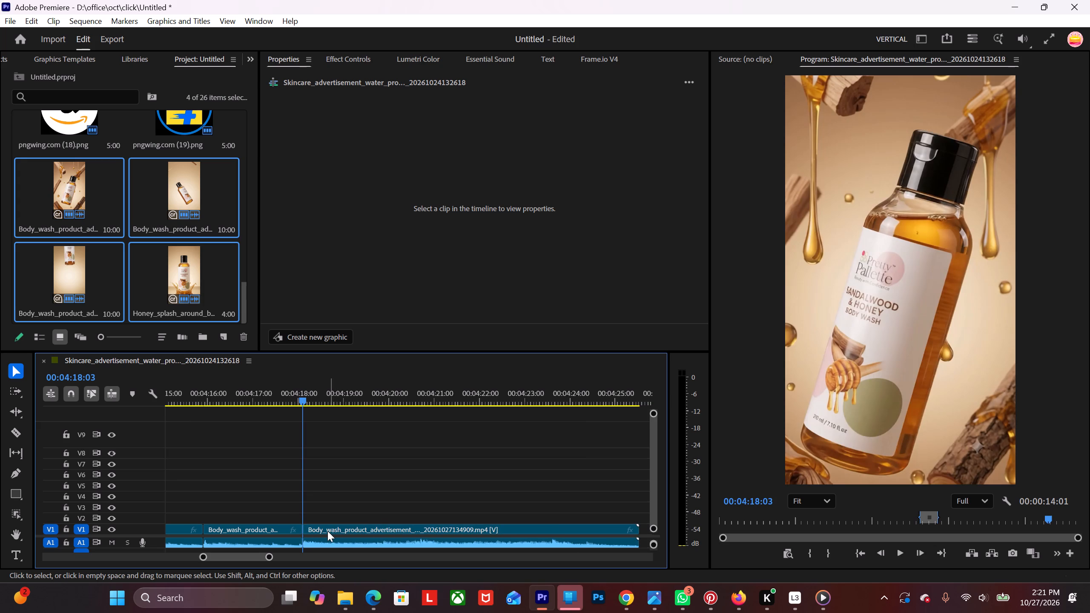
# Play from the cut at 00:04:18:03 through the end of the …134909 clip to examine it.
pyautogui.press('space')
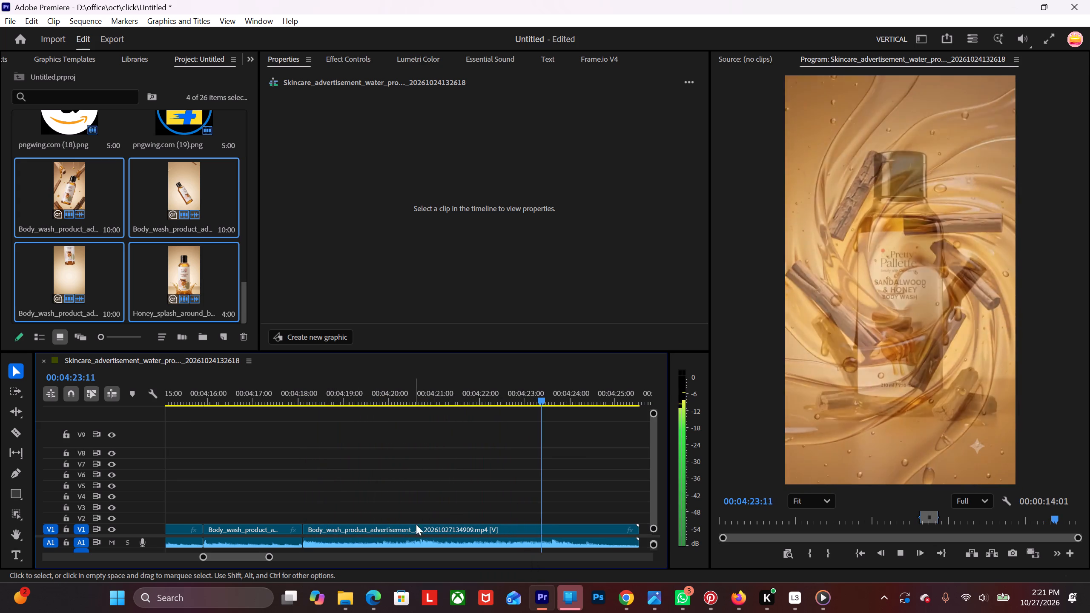
pyautogui.press('space')
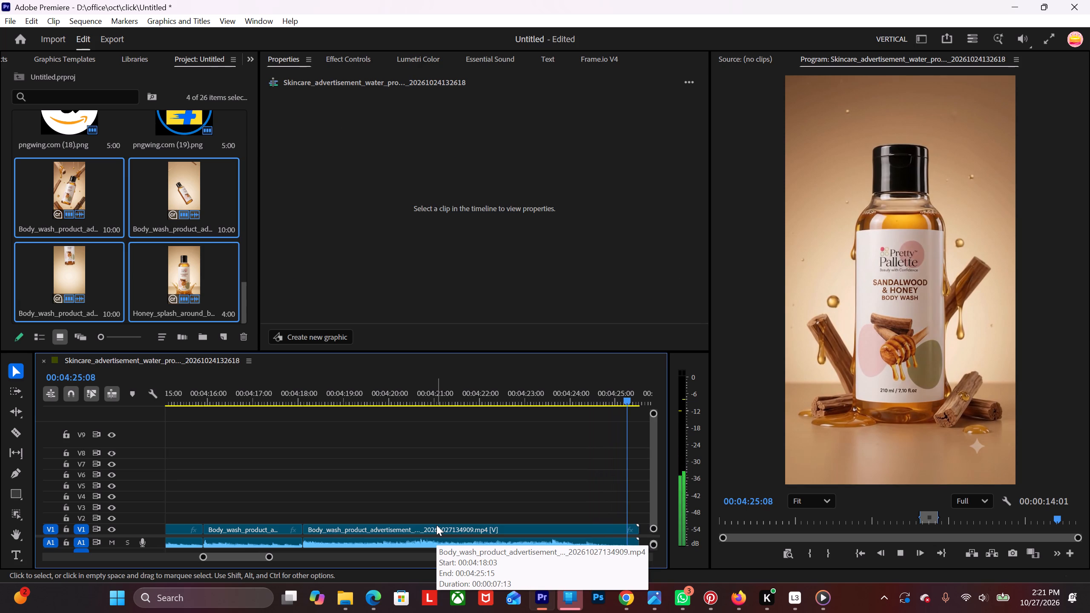
pyautogui.press('space')
pyautogui.press('space')
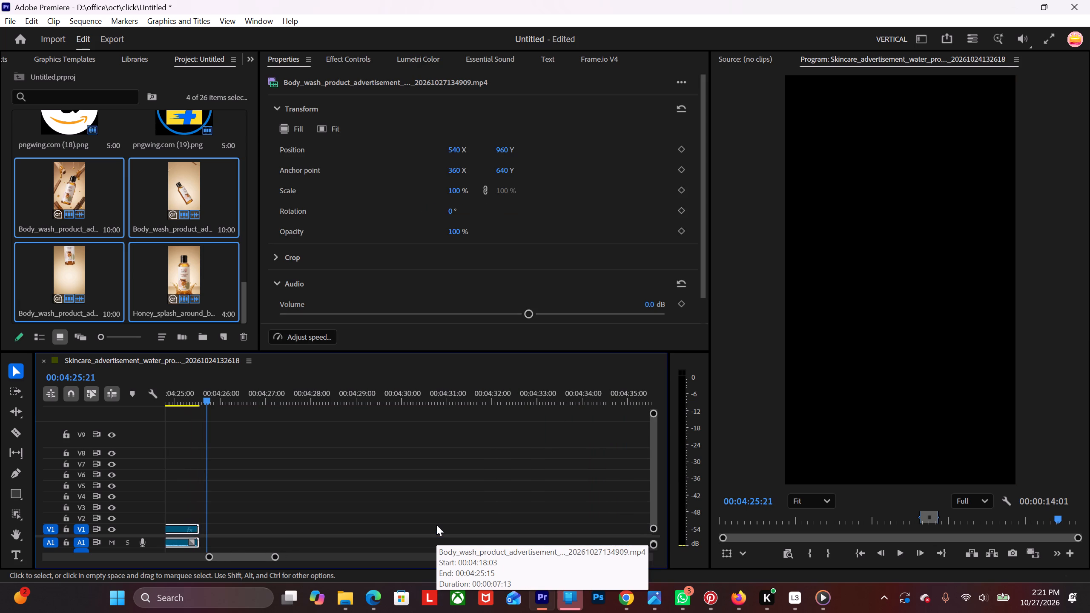
# Play the three-clip group from its start at about 00:04:13 past both cuts to examine the flow.
pyautogui.keyDown('alt'); pyautogui.scroll(-3, 319, 517); pyautogui.keyUp('alt')
pyautogui.scroll(6, 314, 514)
pyautogui.scroll(-6, 314, 513)
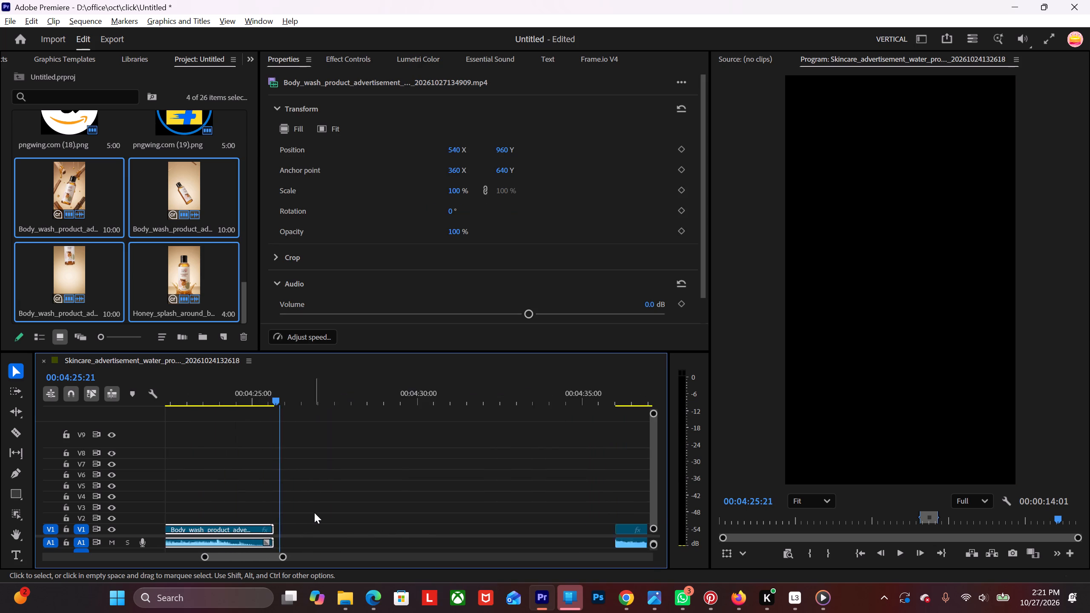
pyautogui.scroll(-1, 314, 513)
pyautogui.scroll(13, 314, 513)
pyautogui.keyDown('alt'); pyautogui.scroll(-6, 324, 512); pyautogui.keyUp('alt')
pyautogui.scroll(5, 326, 511)
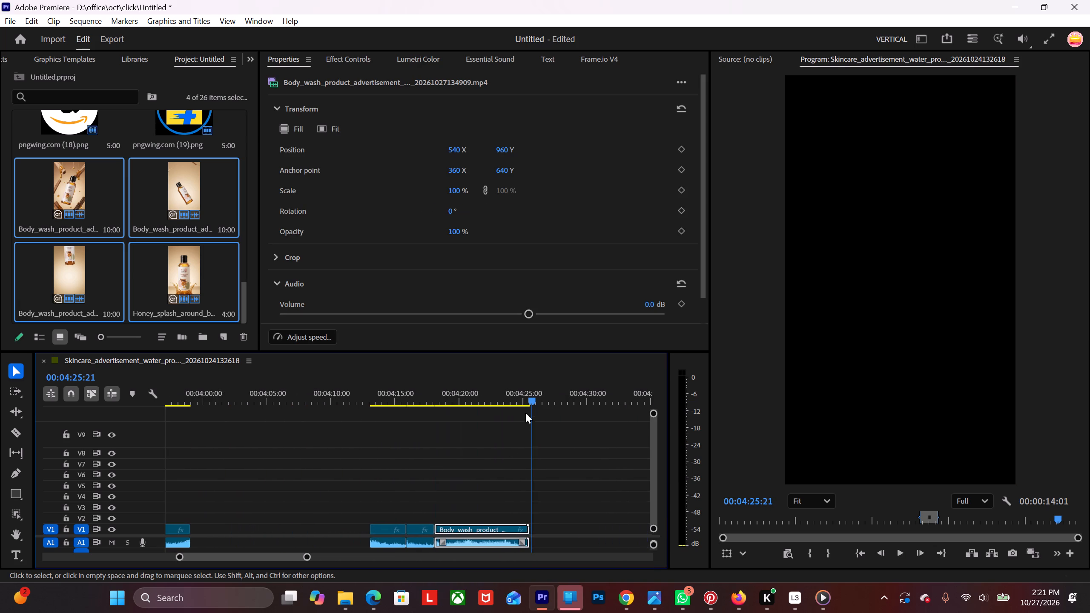
pyautogui.moveTo(526, 397); pyautogui.dragTo(368, 464)
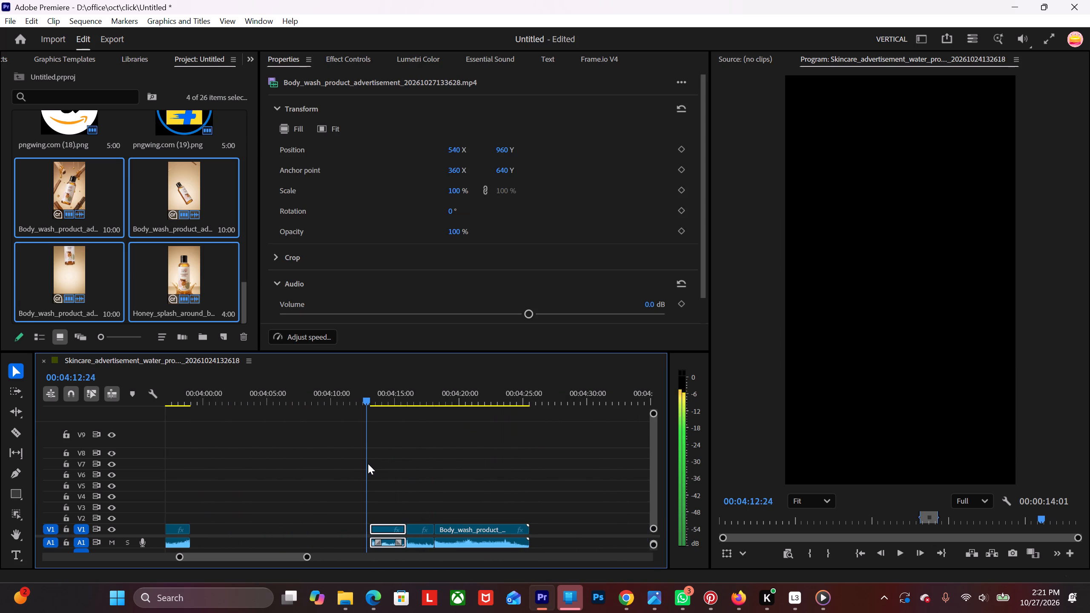
pyautogui.moveTo(368, 464); pyautogui.dragTo(370, 462)
pyautogui.press('space')
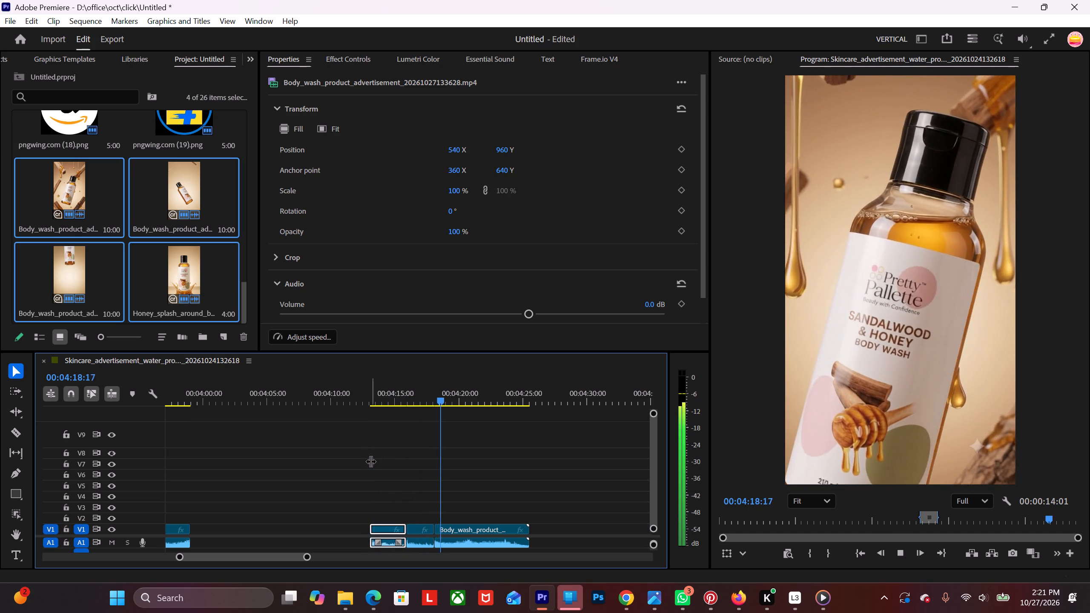
pyautogui.press('space')
pyautogui.press('space')
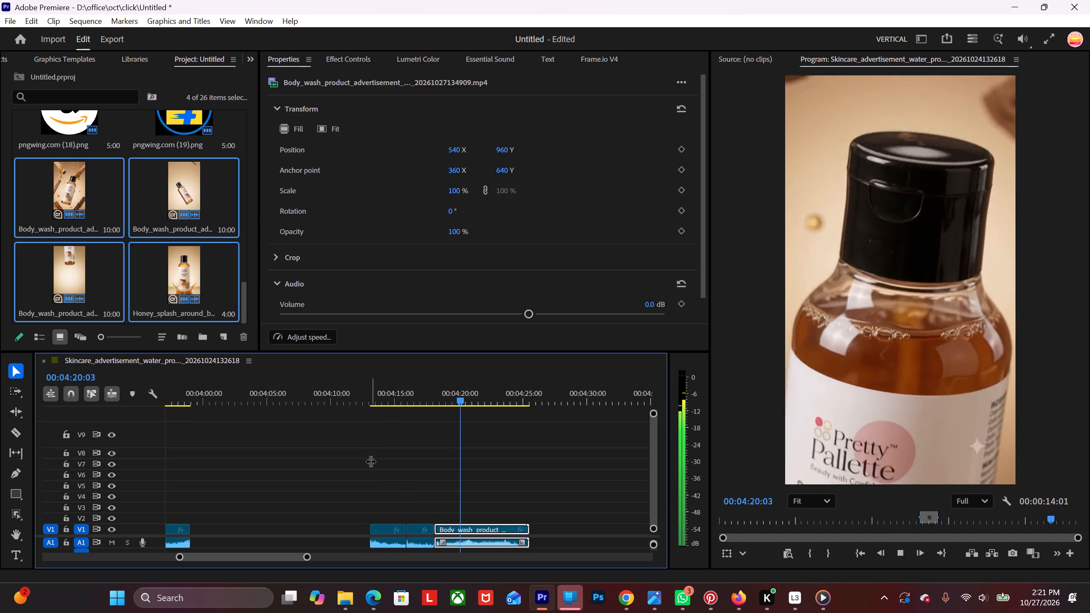
pyautogui.press('space')
# Scrub from the second clip of the group to the end of the …134909 clip to check the footage.
pyautogui.moveTo(472, 389); pyautogui.dragTo(417, 417)
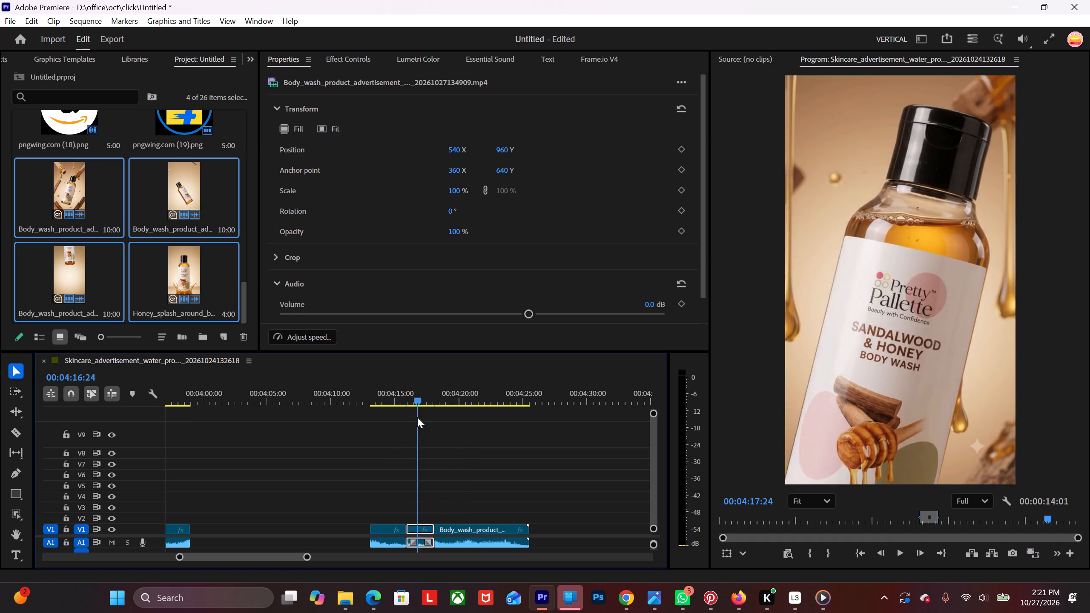
pyautogui.moveTo(417, 417); pyautogui.dragTo(416, 413)
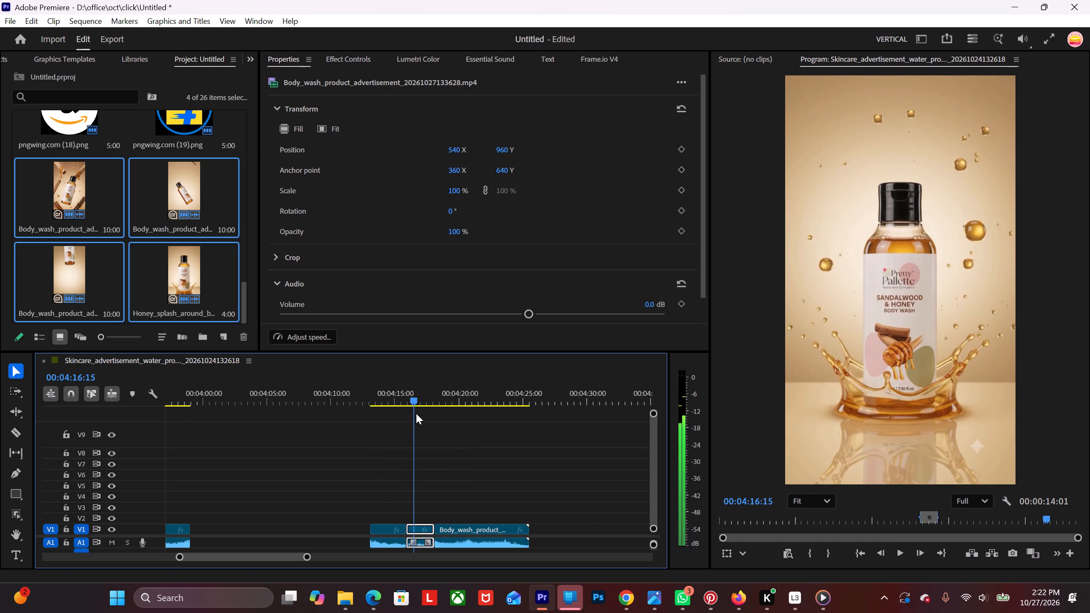
pyautogui.moveTo(416, 413); pyautogui.dragTo(459, 404)
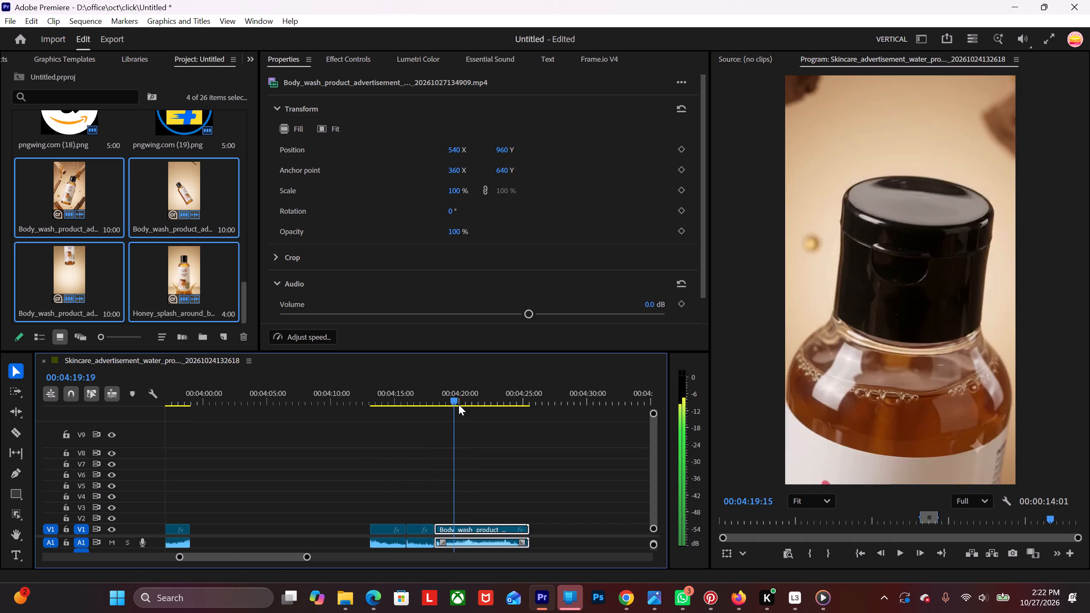
pyautogui.moveTo(459, 404); pyautogui.dragTo(508, 404)
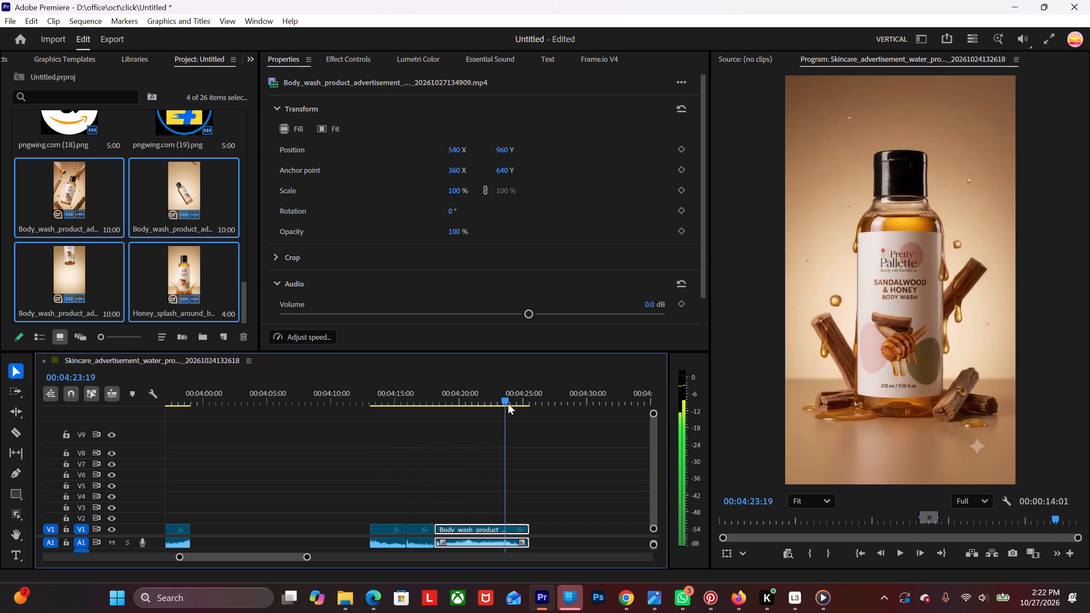
pyautogui.moveTo(508, 404); pyautogui.dragTo(532, 402)
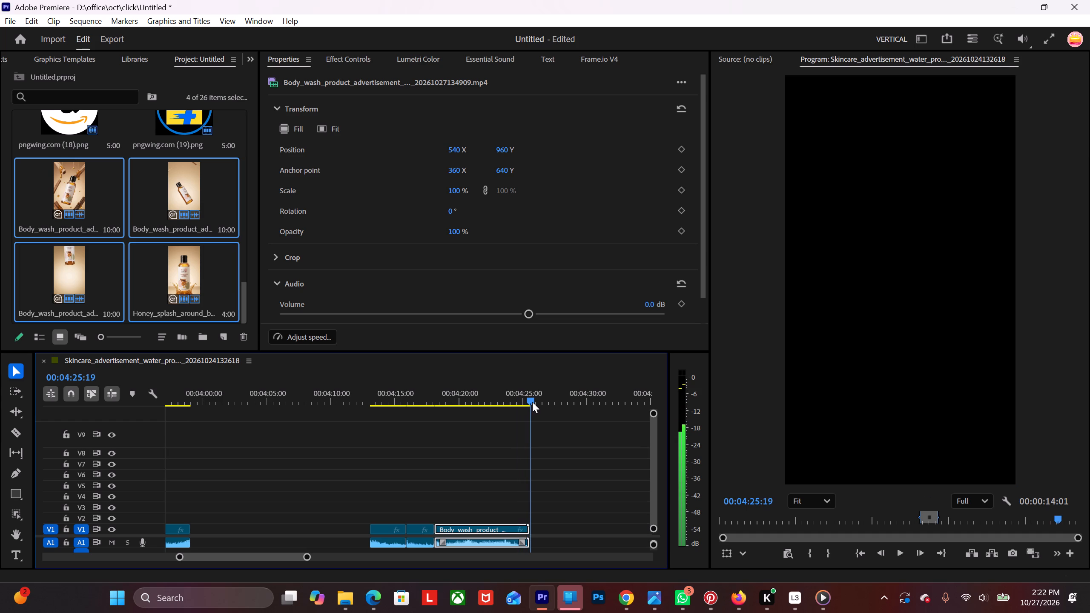
pyautogui.moveTo(532, 402); pyautogui.dragTo(527, 403)
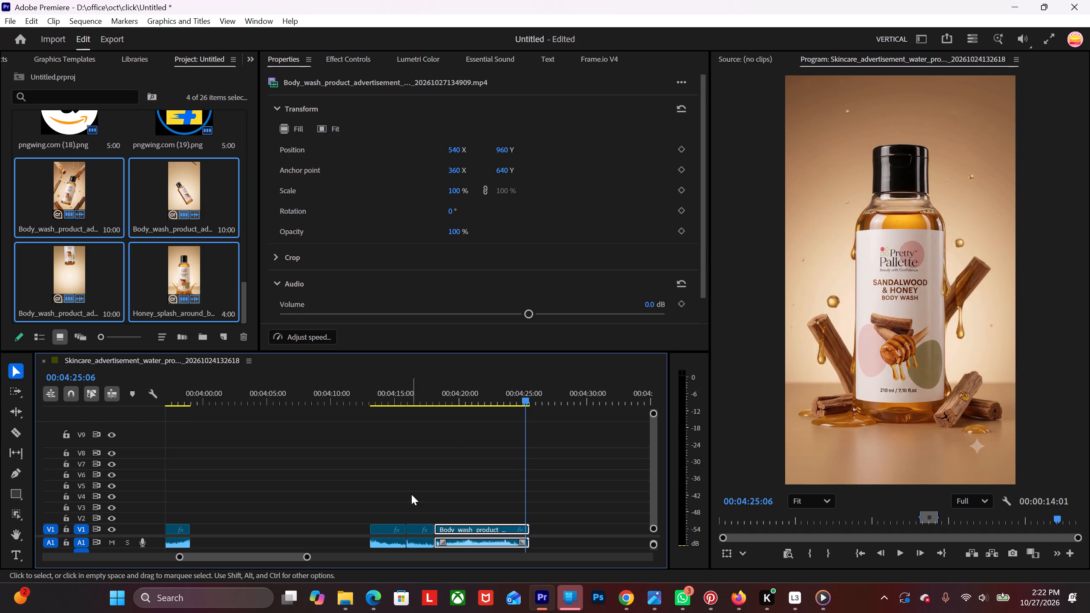
# Mark the sequence In point at the start of the group's first clip, 00:04:13:02.
pyautogui.keyDown('alt'); pyautogui.scroll(9, 394, 506); pyautogui.keyUp('alt')
pyautogui.moveTo(325, 394); pyautogui.dragTo(329, 394)
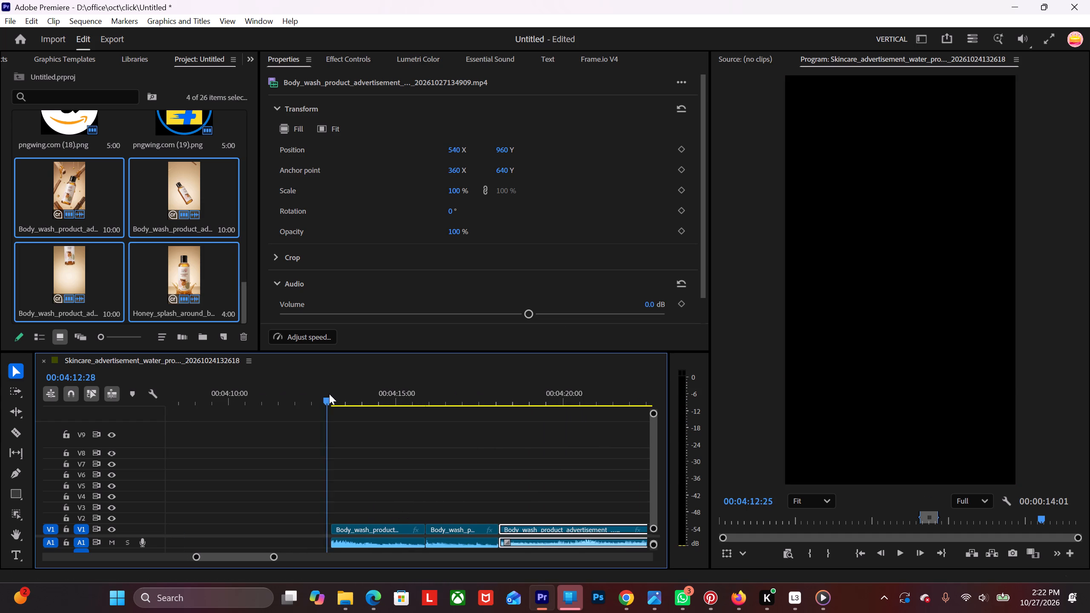
pyautogui.moveTo(329, 394); pyautogui.dragTo(332, 394)
pyautogui.press('i')
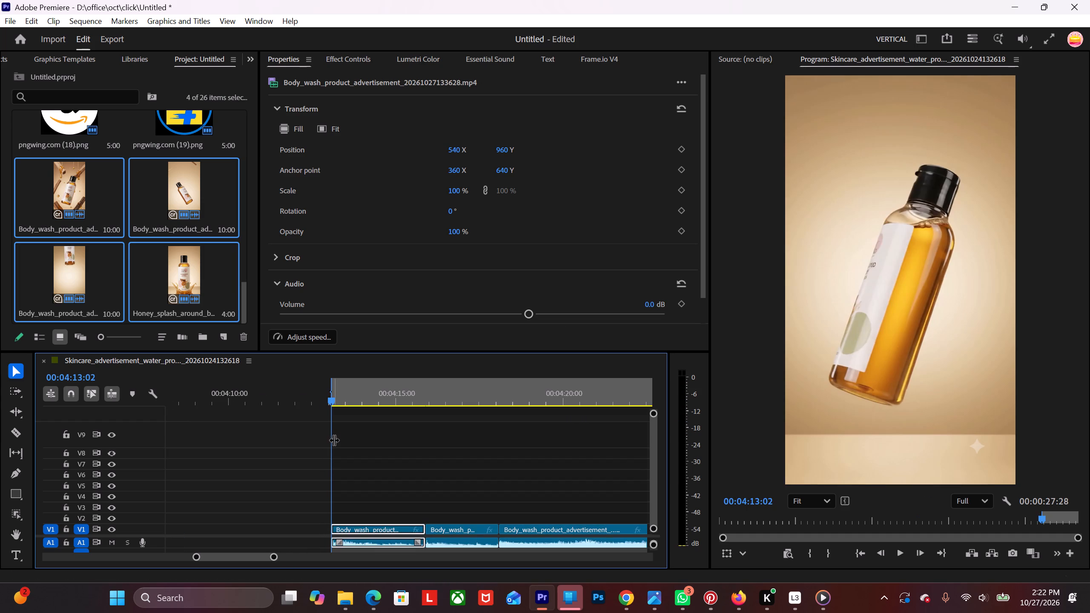
# Mark the sequence Out point at 00:04:25:16, at the end of the …134909 clip.
pyautogui.keyDown('alt'); pyautogui.scroll(-19, 387, 446); pyautogui.keyUp('alt')
pyautogui.moveTo(328, 398); pyautogui.dragTo(339, 398)
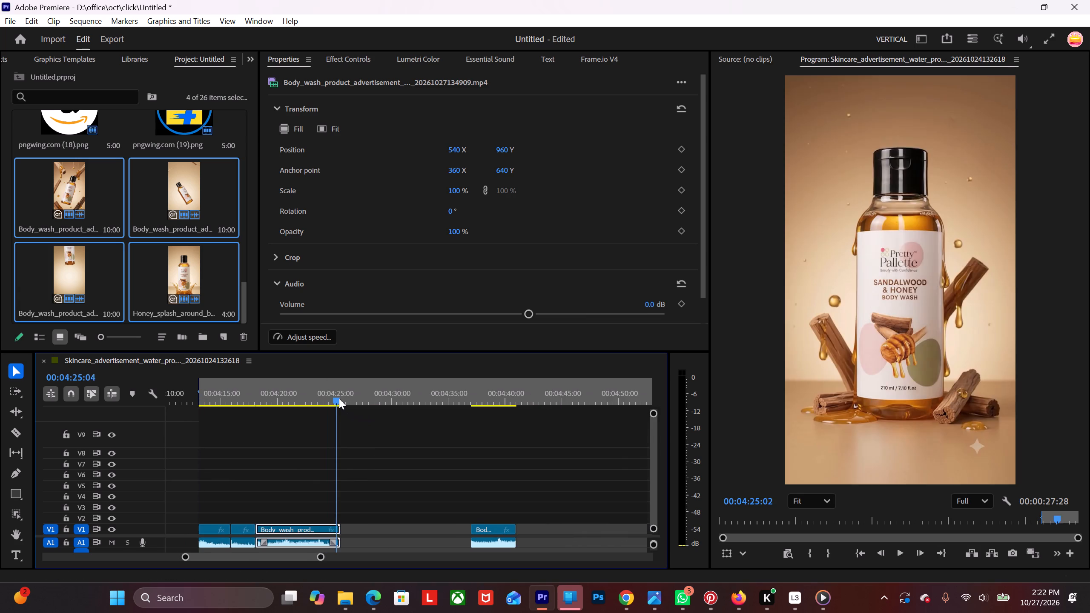
pyautogui.moveTo(339, 398); pyautogui.dragTo(343, 398)
pyautogui.keyDown('alt'); pyautogui.scroll(20, 343, 397); pyautogui.keyUp('alt')
pyautogui.keyDown('alt'); pyautogui.scroll(5, 343, 397); pyautogui.keyUp('alt')
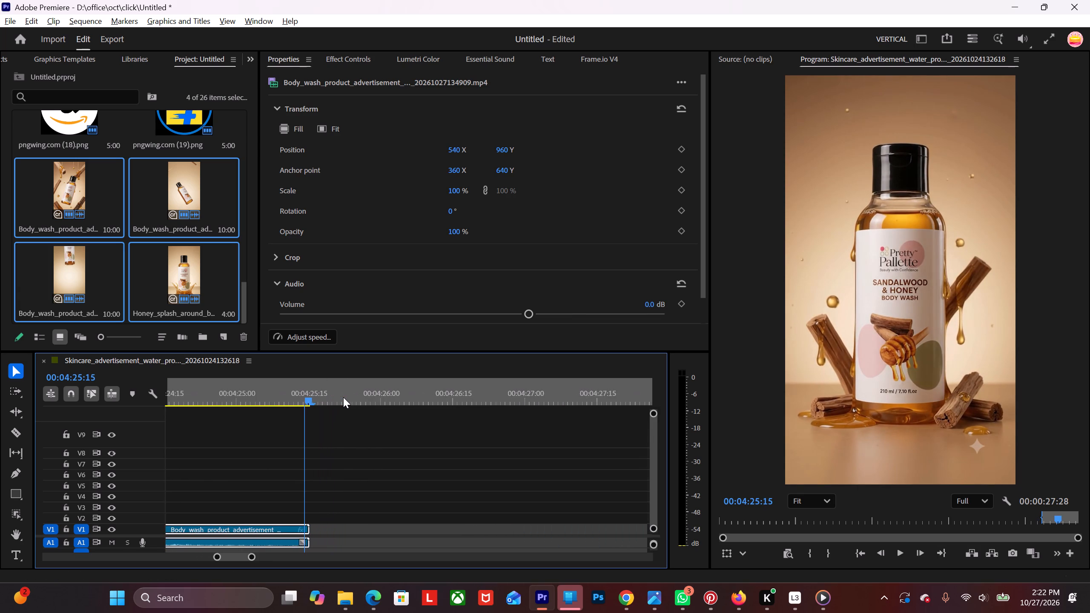
pyautogui.press('Right')
pyautogui.press('o')
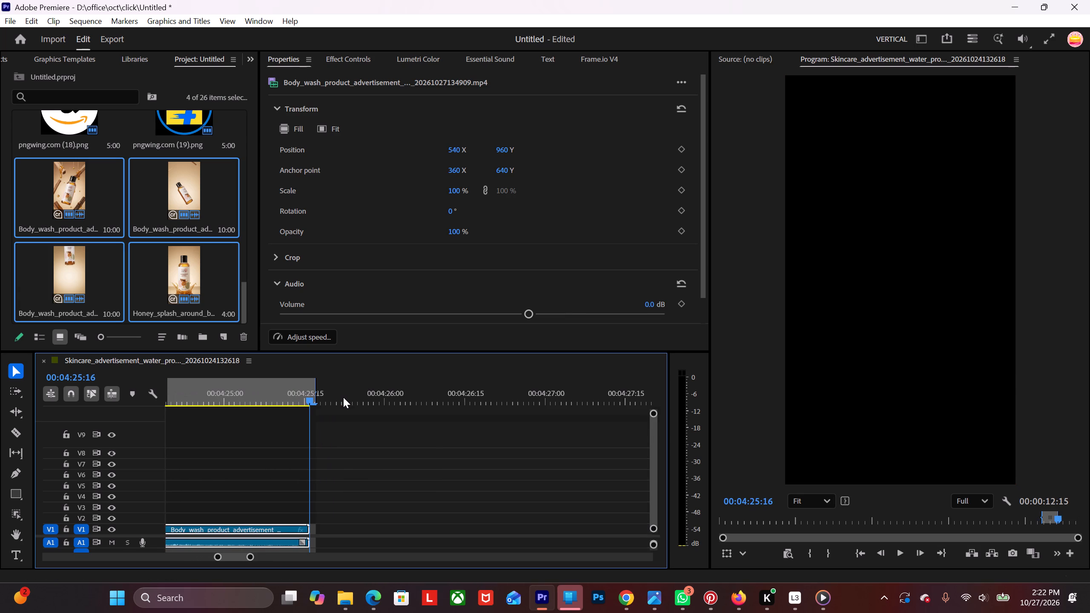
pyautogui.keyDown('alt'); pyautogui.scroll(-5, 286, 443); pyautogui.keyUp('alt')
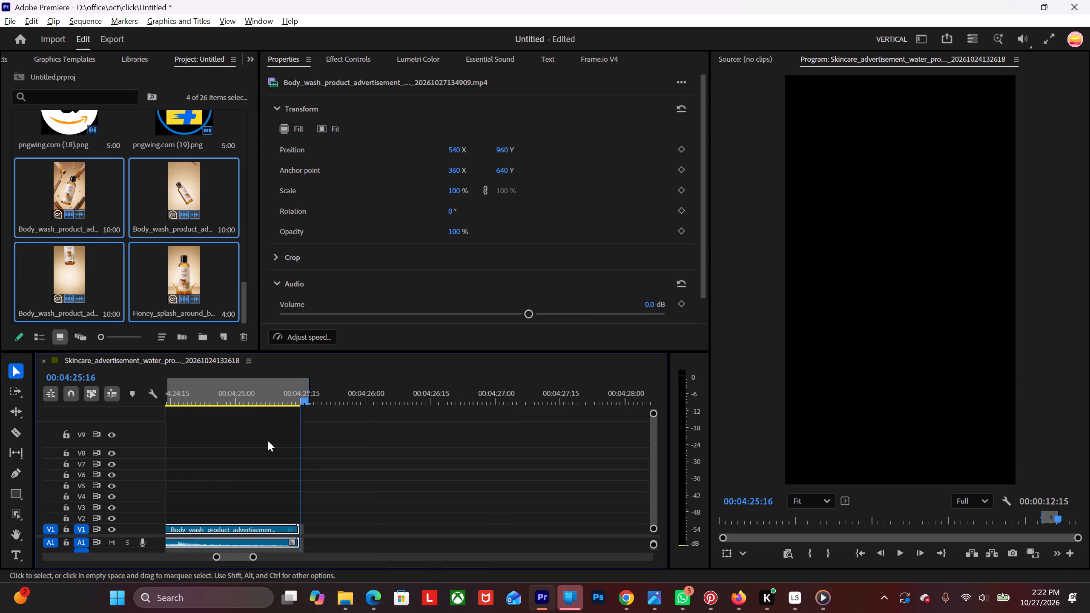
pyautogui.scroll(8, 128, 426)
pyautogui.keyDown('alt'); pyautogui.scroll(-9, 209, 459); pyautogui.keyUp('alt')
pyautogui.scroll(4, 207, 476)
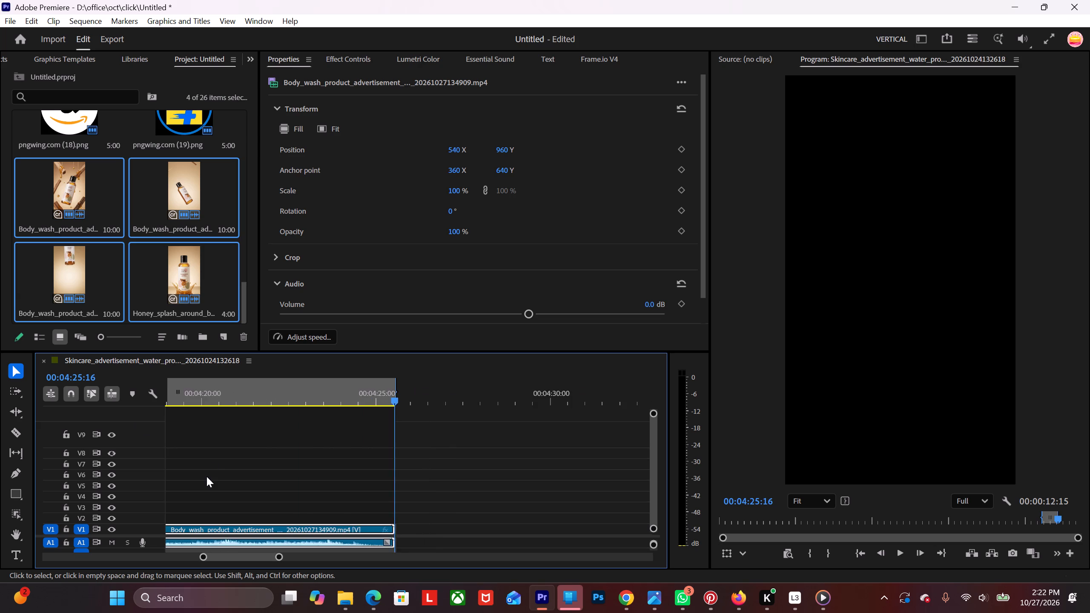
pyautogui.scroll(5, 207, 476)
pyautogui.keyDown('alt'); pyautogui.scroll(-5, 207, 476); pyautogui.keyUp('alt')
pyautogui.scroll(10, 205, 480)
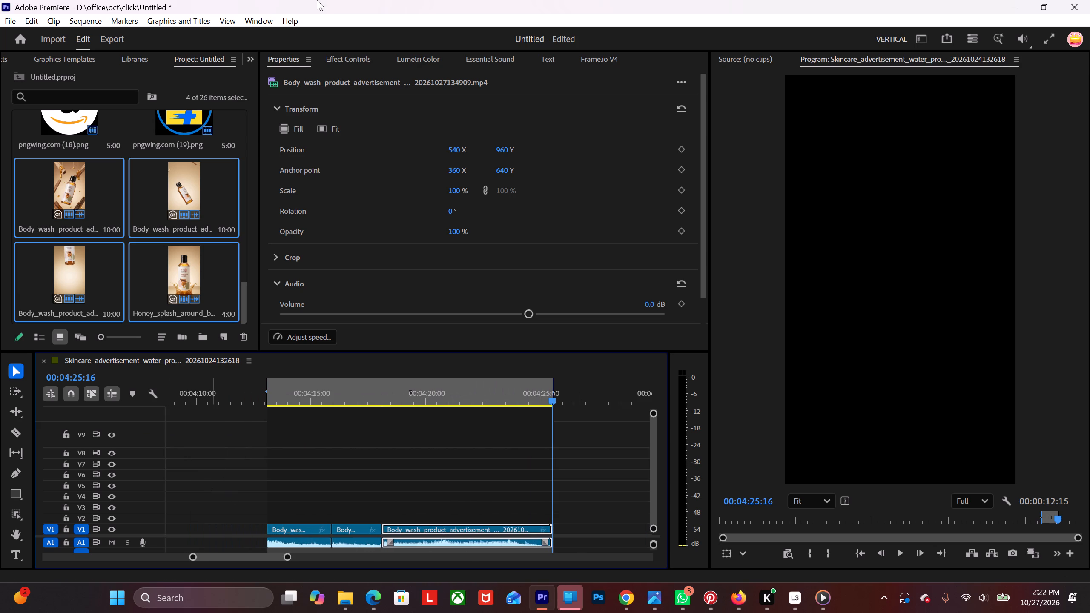
# Search the effects library for "trans".
pyautogui.click(257, 19)
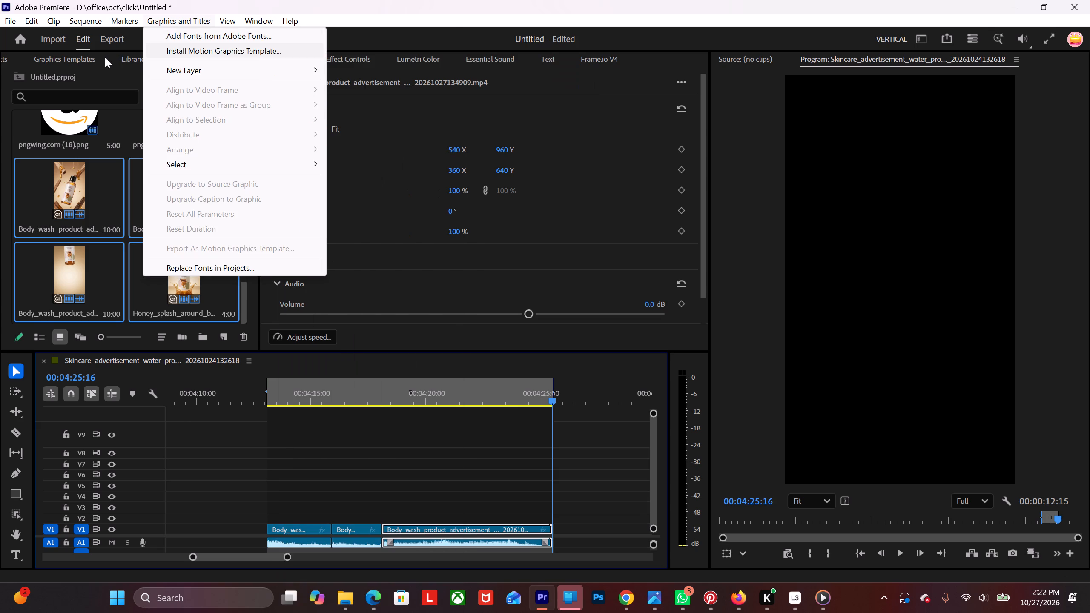
pyautogui.click(93, 57)
pyautogui.click(192, 60)
pyautogui.click(245, 60)
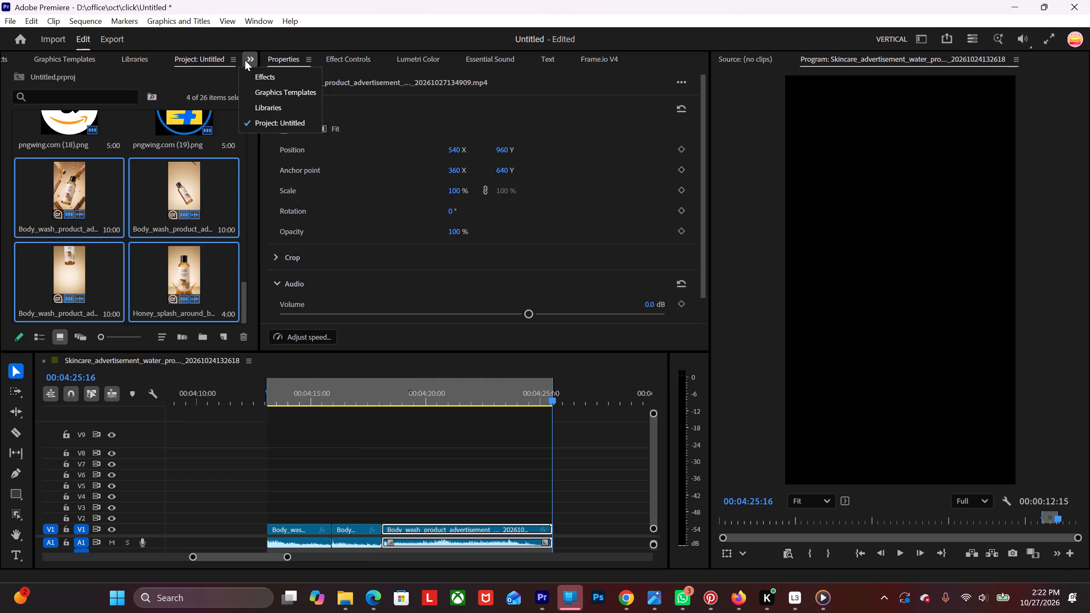
pyautogui.click(244, 73)
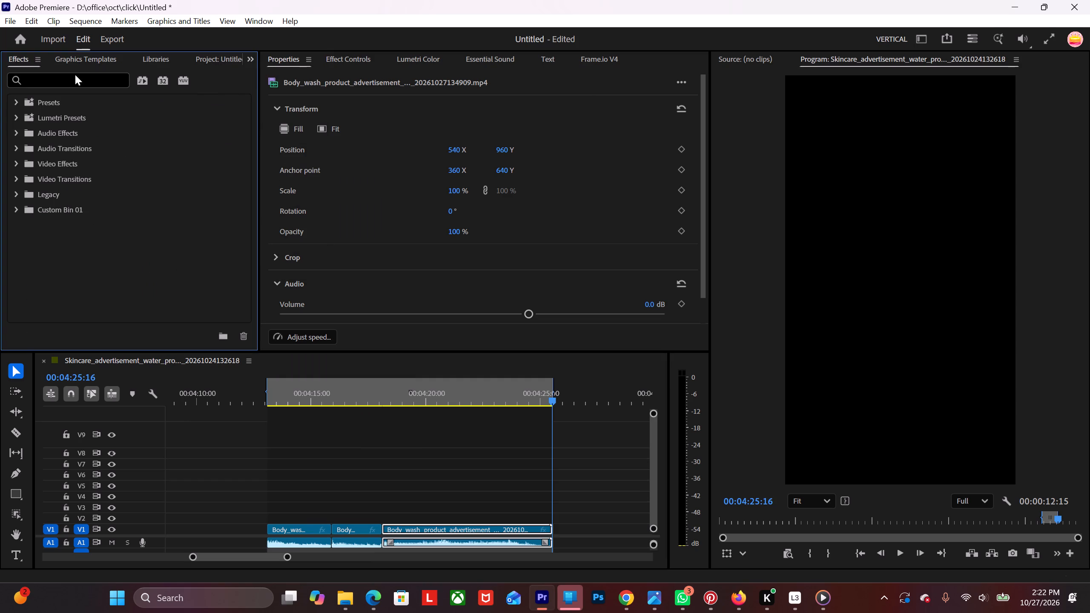
pyautogui.click(72, 81)
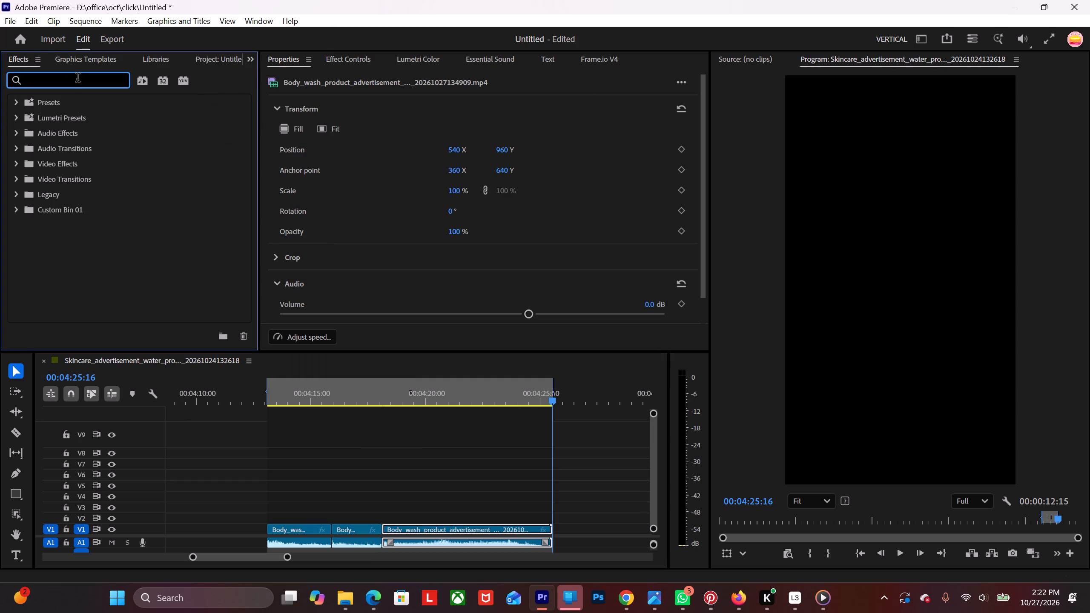
pyautogui.write('tran')
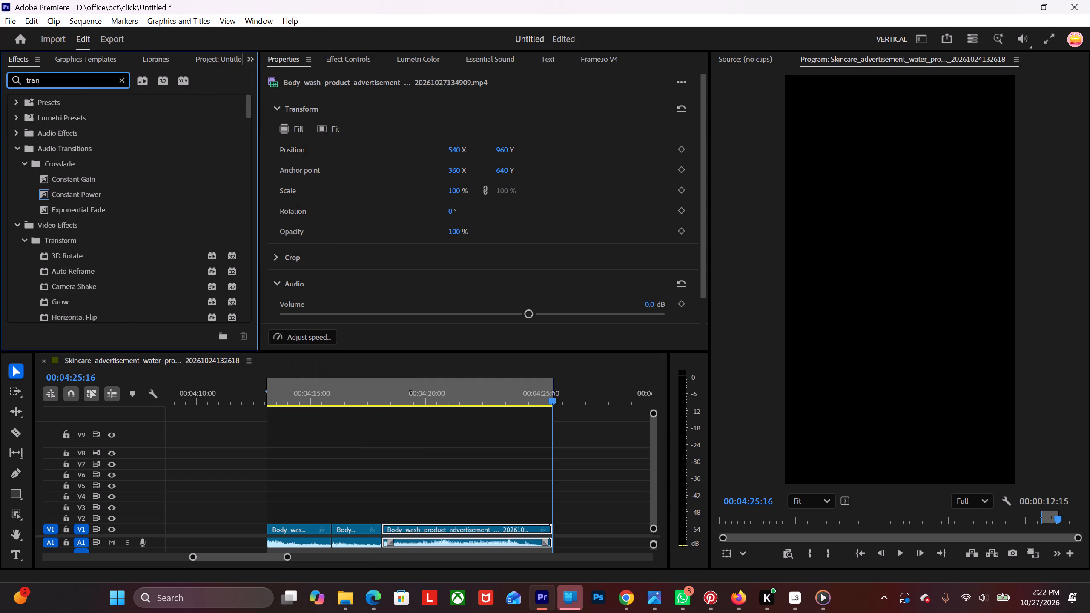
pyautogui.press('s')
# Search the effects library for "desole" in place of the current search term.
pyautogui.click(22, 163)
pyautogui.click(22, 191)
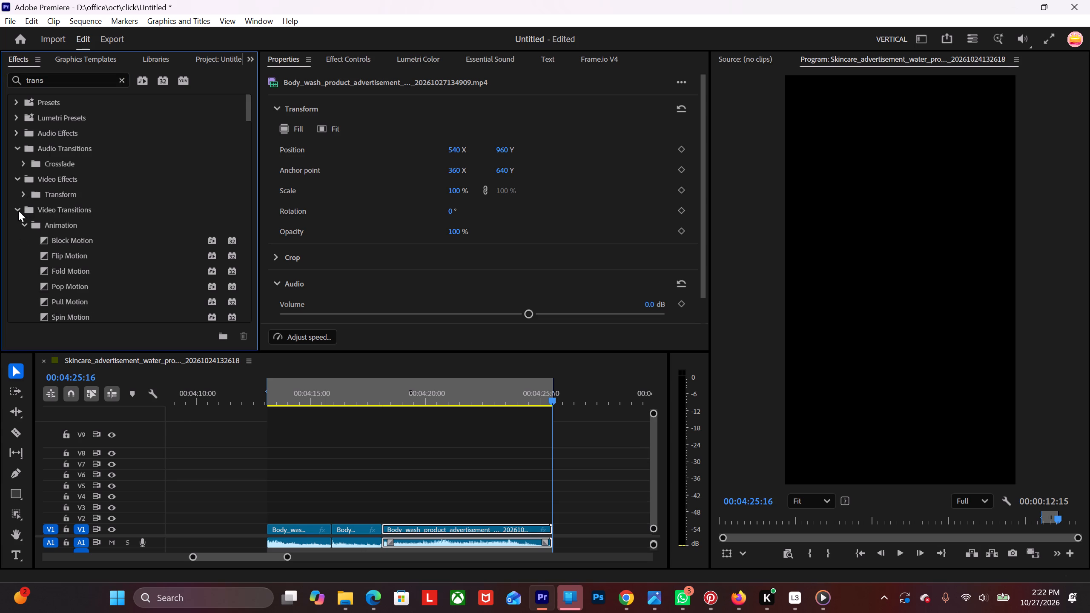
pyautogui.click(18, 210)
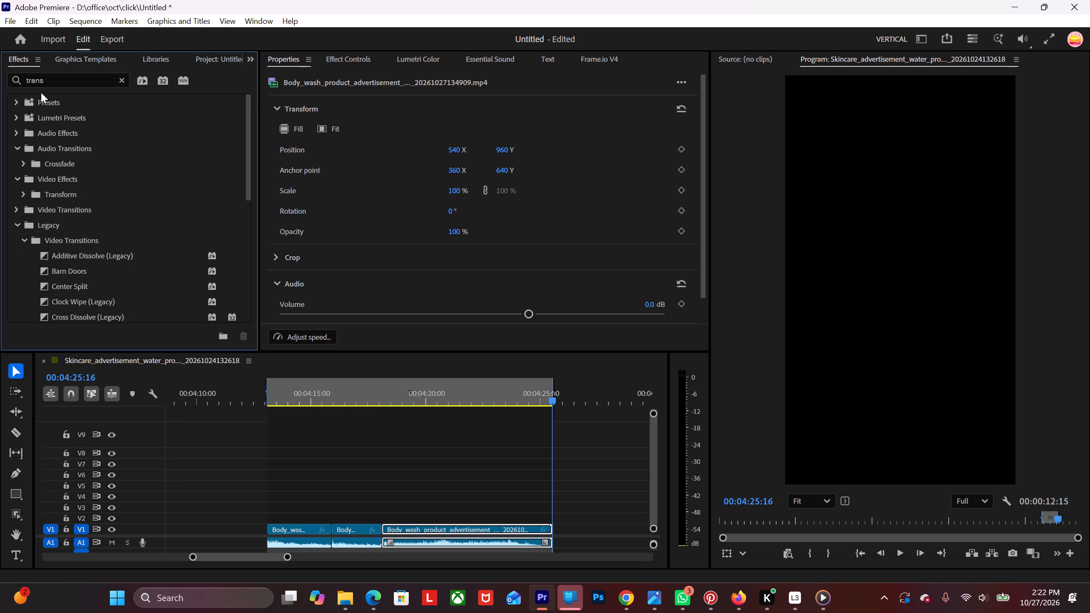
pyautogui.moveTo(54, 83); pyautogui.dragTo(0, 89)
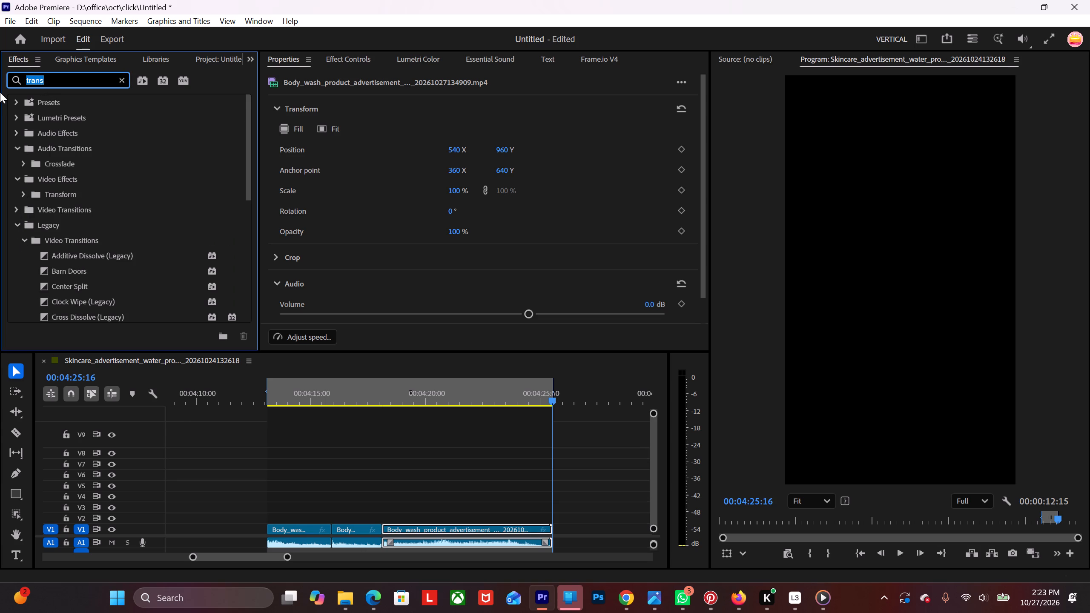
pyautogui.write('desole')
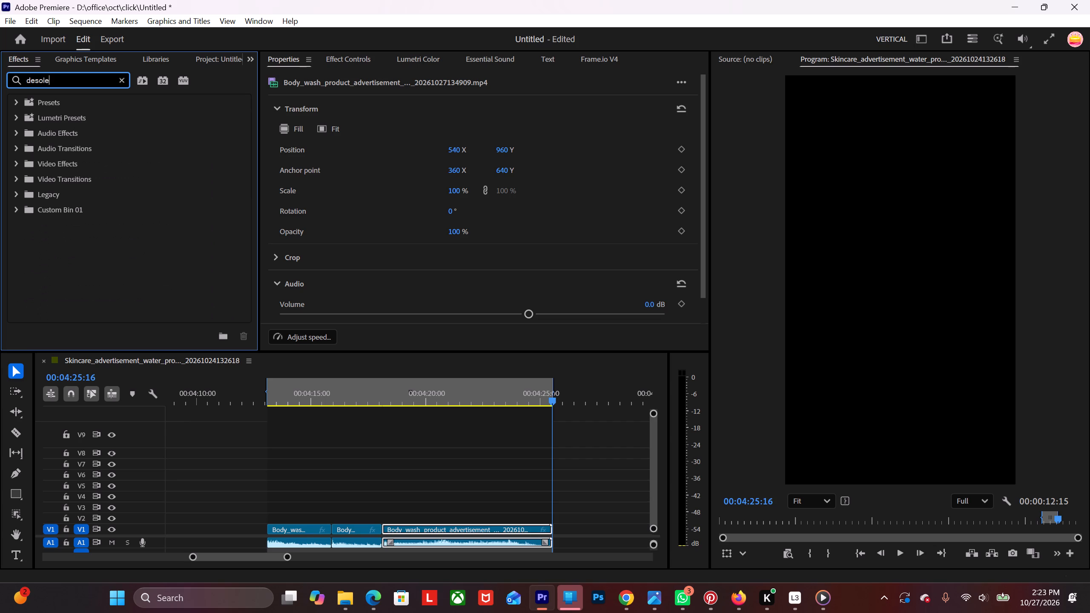
# Search the effects library for "trans" again.
pyautogui.press('BackSpace')
pyautogui.press('BackSpace')
pyautogui.press('BackSpace')
pyautogui.press('BackSpace')
pyautogui.press('BackSpace')
pyautogui.press('BackSpace')
pyautogui.press('BackSpace')
pyautogui.press('BackSpace')
pyautogui.press('BackSpace')
pyautogui.press('BackSpace')
pyautogui.press('BackSpace')
pyautogui.press('BackSpace')
pyautogui.press('BackSpace')
pyautogui.write('transu')
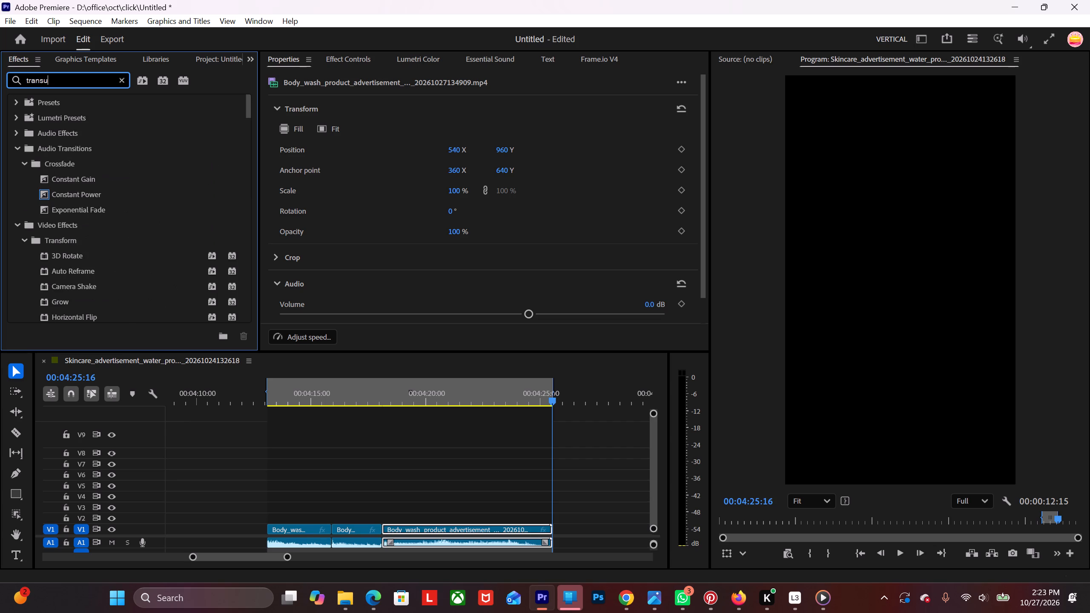
pyautogui.press('BackSpace')
# Browse the video transitions in the effects library, from the Animation and Dissolve groups through to the Legacy ones.
pyautogui.click(22, 240)
pyautogui.scroll(-6, 68, 249)
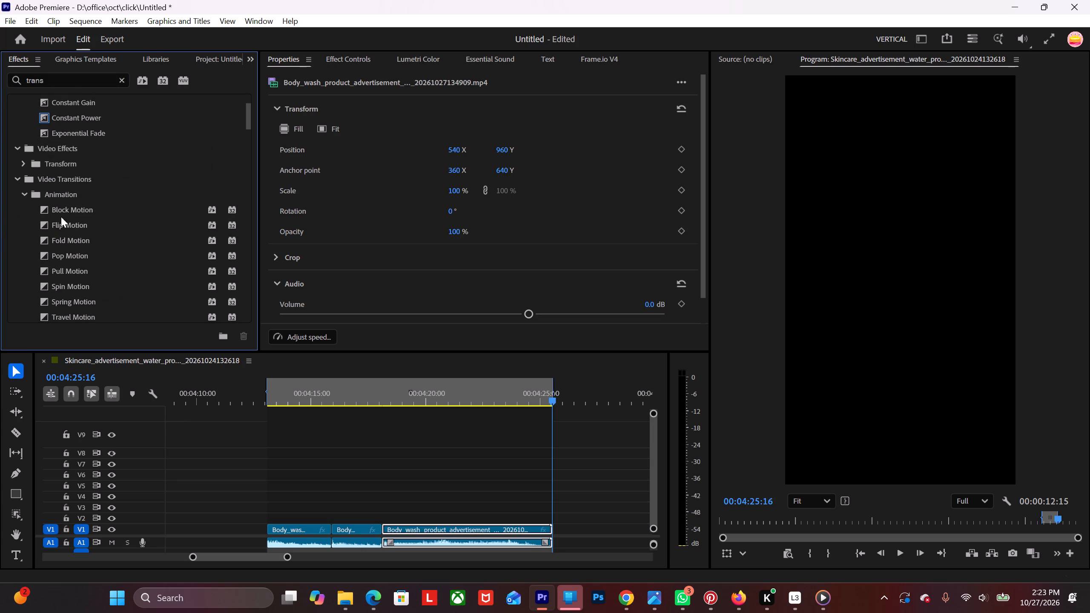
pyautogui.click(64, 207)
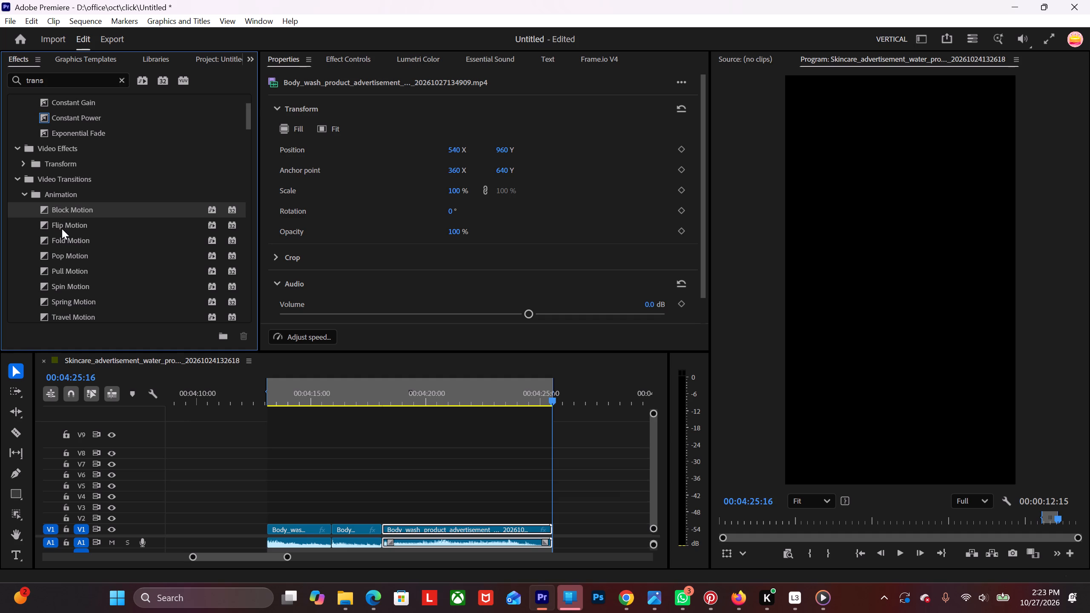
pyautogui.click(62, 229)
pyautogui.scroll(-7, 62, 229)
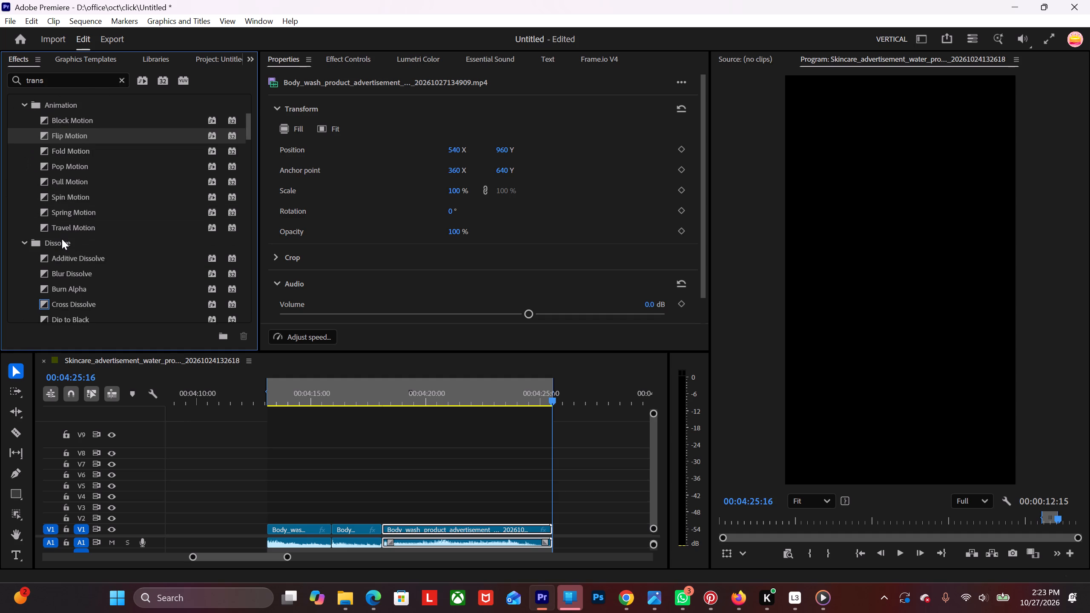
pyautogui.scroll(-4, 62, 239)
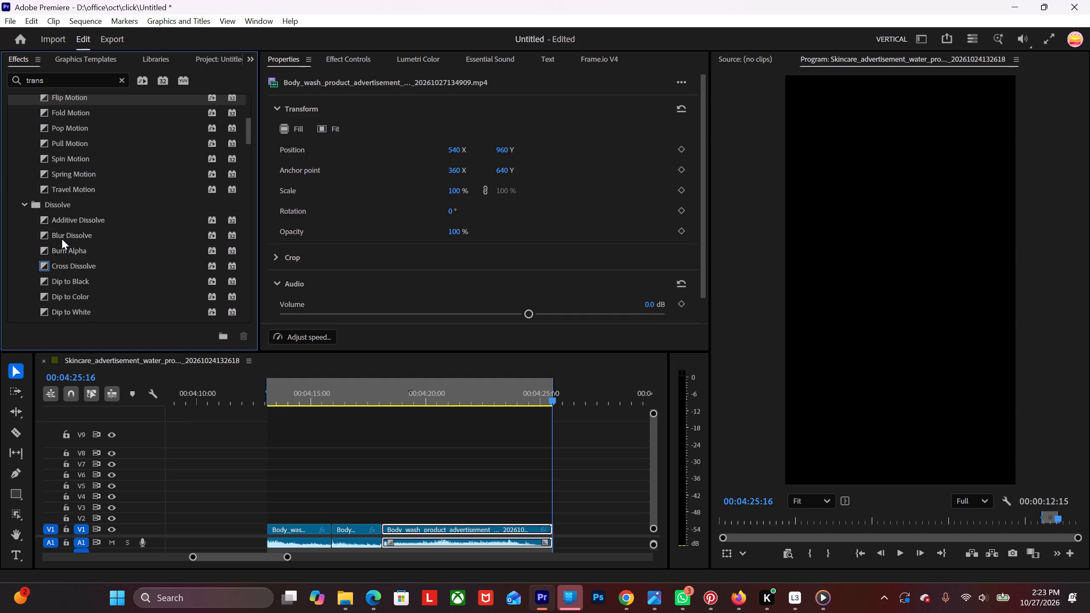
pyautogui.scroll(-3, 62, 239)
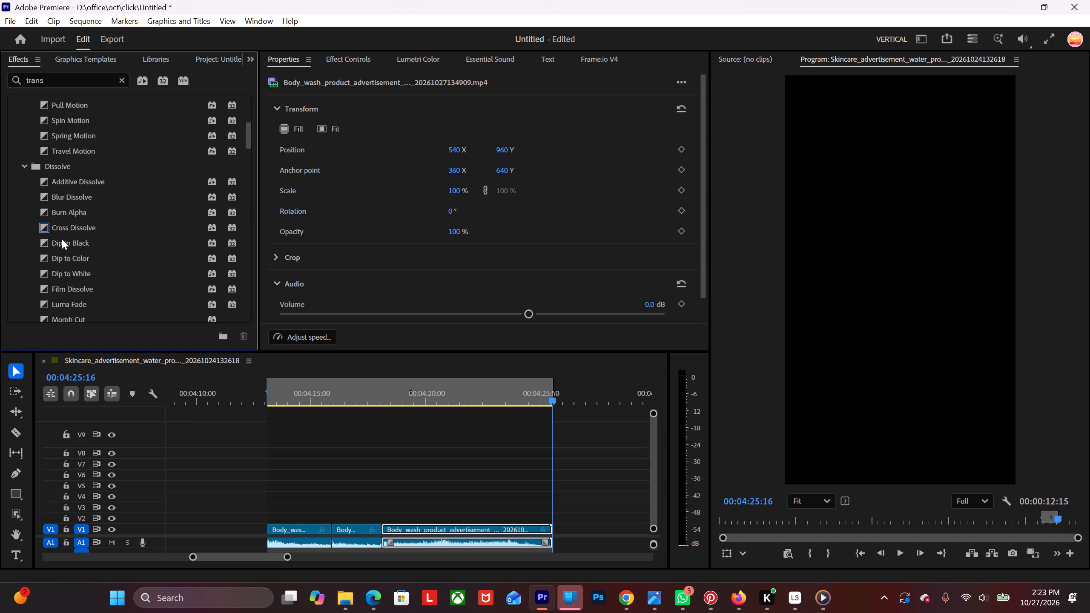
pyautogui.scroll(-3, 62, 239)
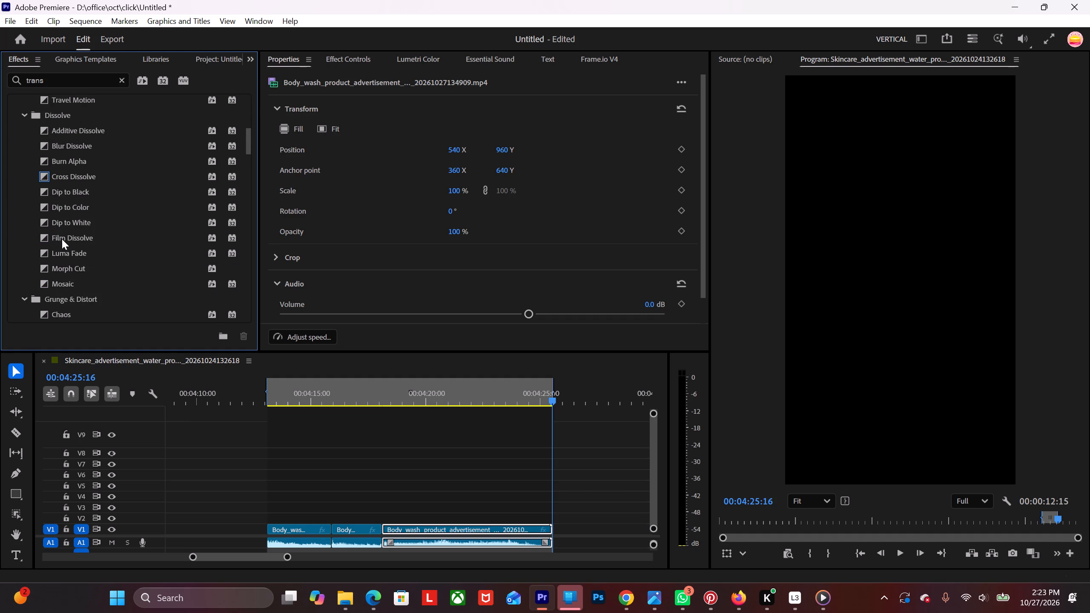
pyautogui.scroll(-7, 62, 239)
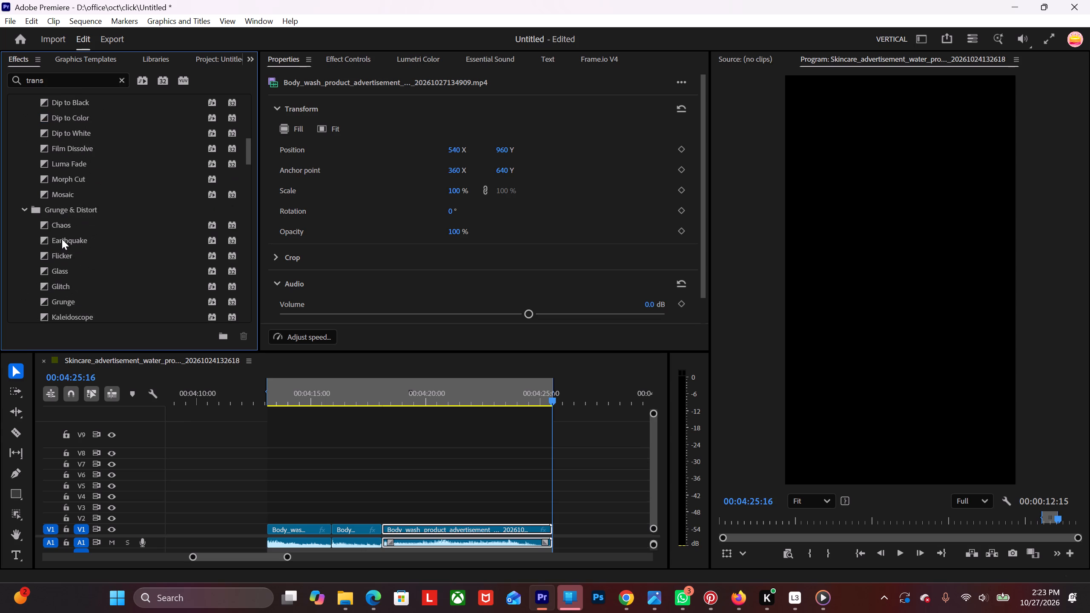
pyautogui.scroll(-8, 62, 239)
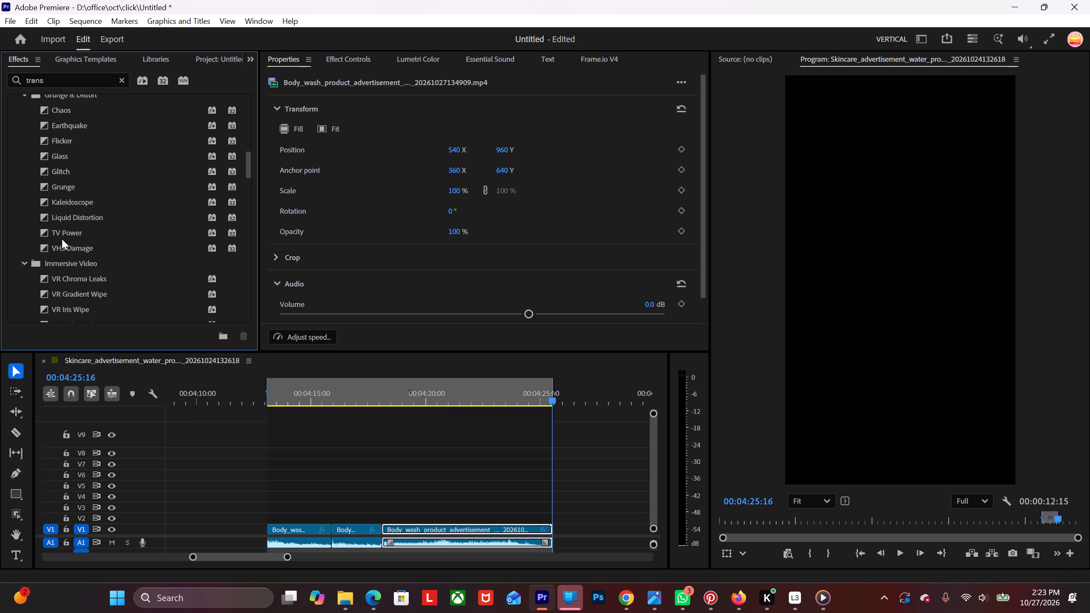
pyautogui.scroll(-8, 62, 239)
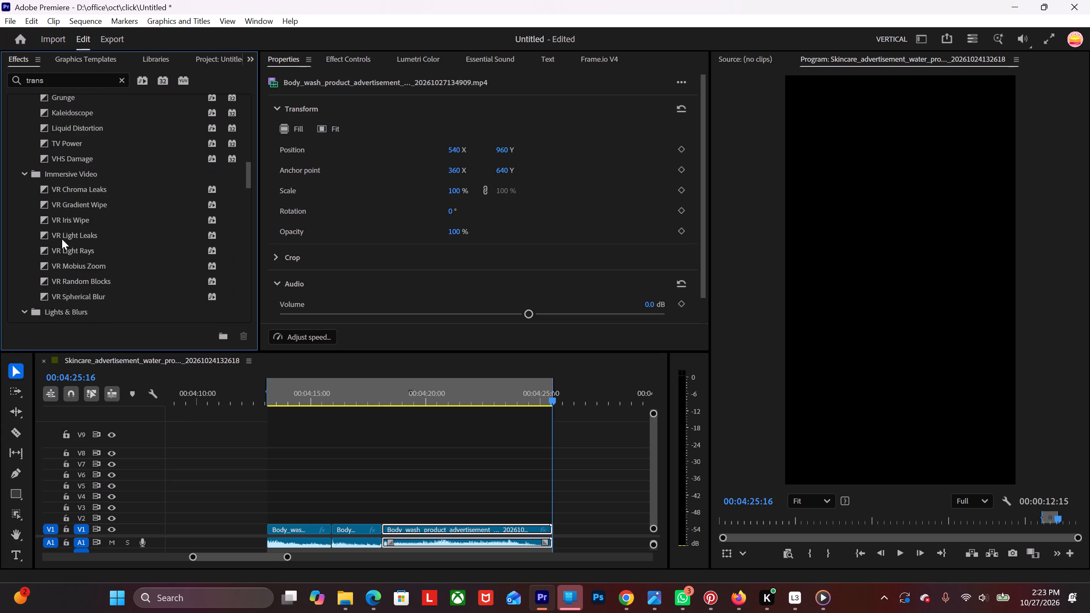
pyautogui.scroll(-19, 62, 239)
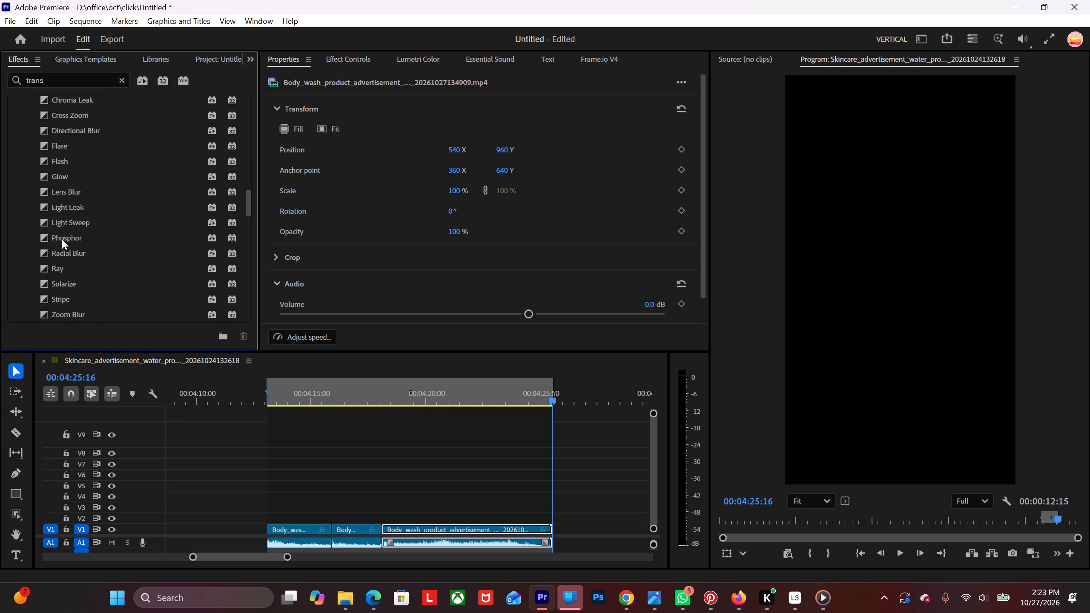
pyautogui.scroll(-10, 62, 239)
pyautogui.scroll(-11, 62, 239)
pyautogui.scroll(1, 62, 239)
pyautogui.scroll(-9, 62, 239)
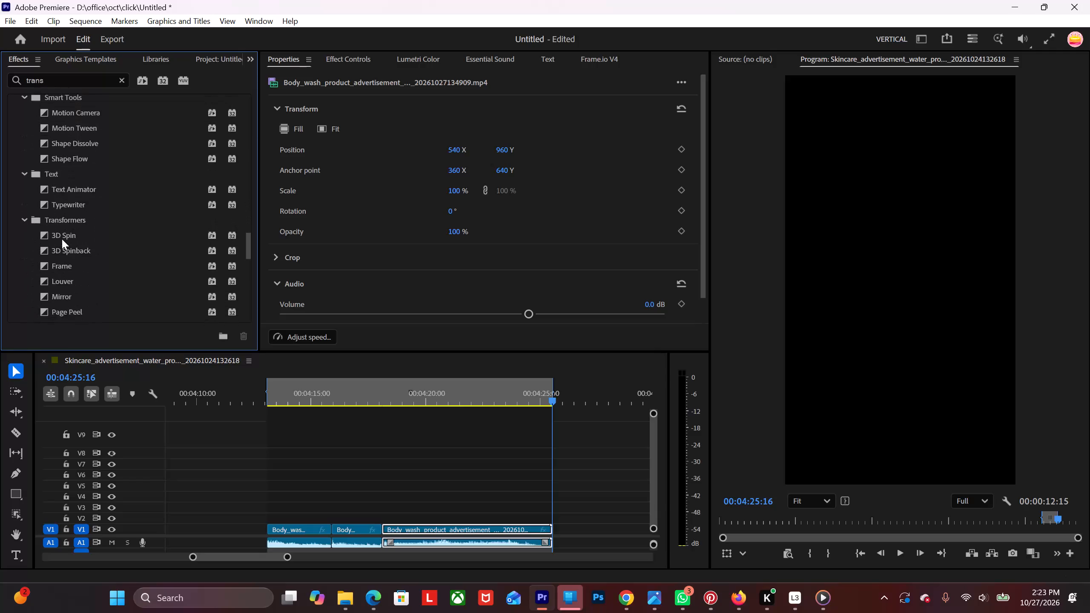
pyautogui.scroll(-20, 62, 239)
pyautogui.scroll(-11, 62, 239)
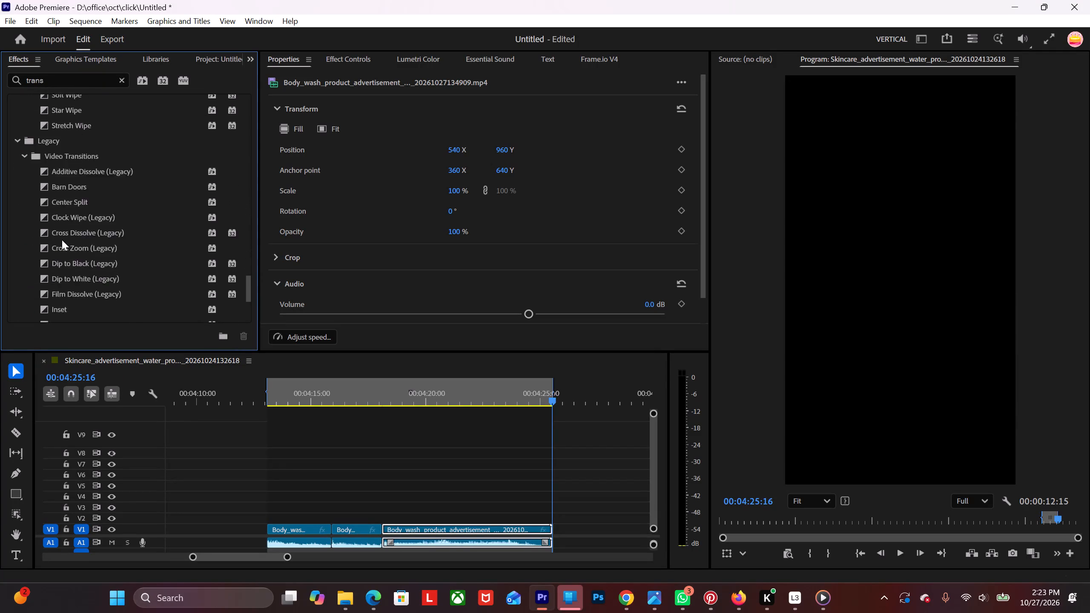
pyautogui.scroll(-20, 62, 240)
pyautogui.scroll(-6, 62, 240)
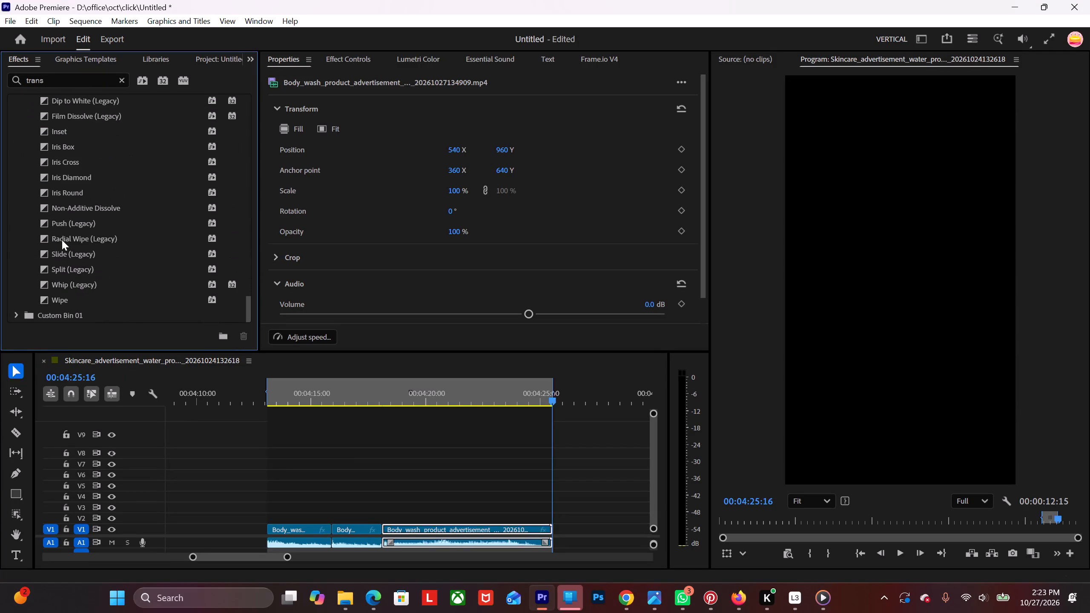
pyautogui.scroll(-12, 62, 240)
pyautogui.scroll(11, 66, 224)
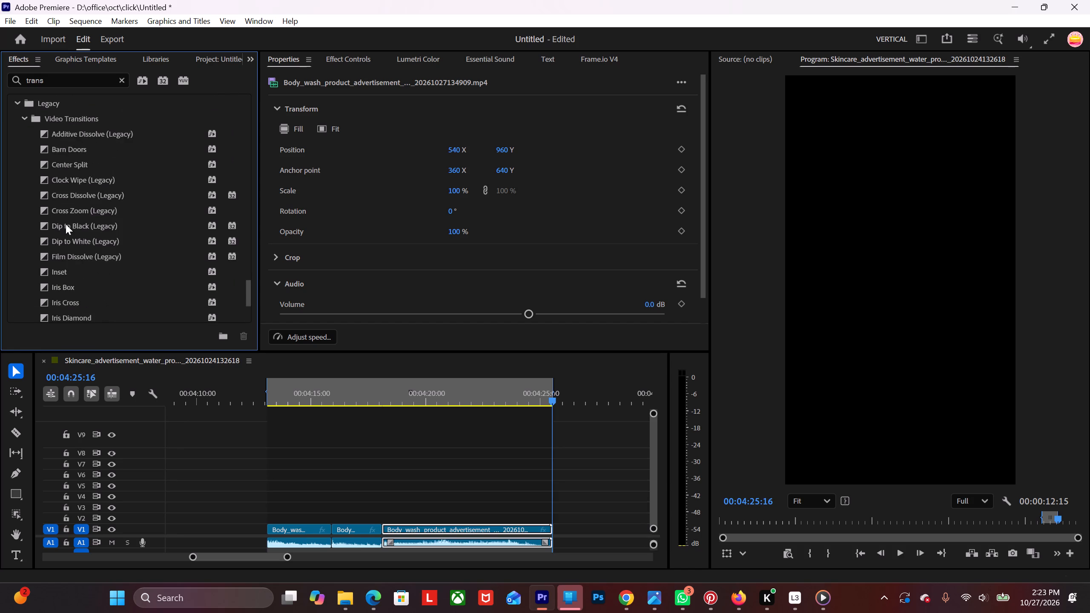
pyautogui.scroll(12, 66, 224)
pyautogui.scroll(-16, 66, 224)
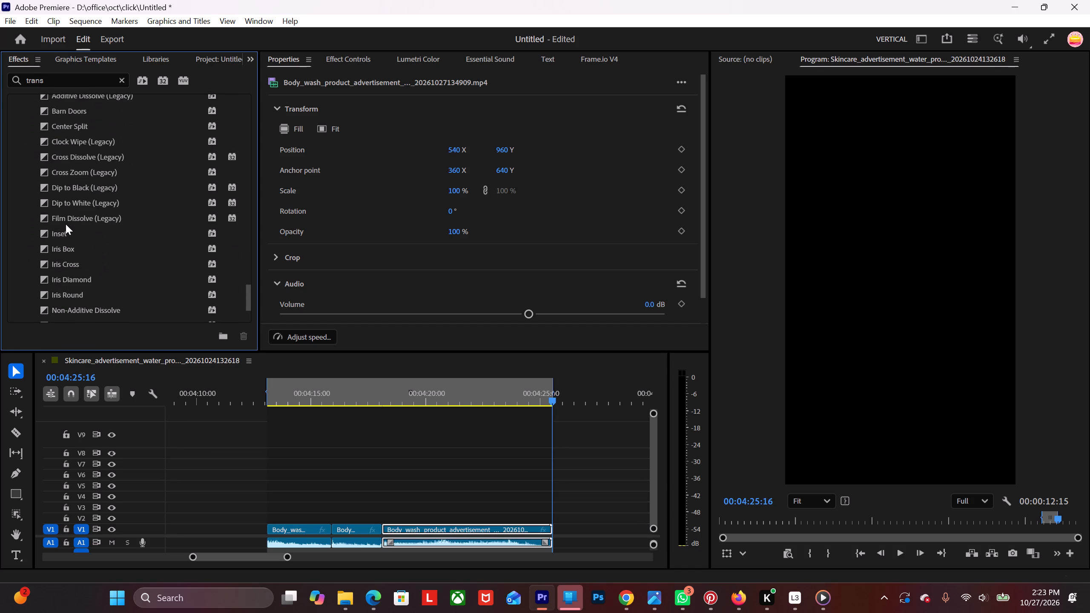
pyautogui.scroll(-5, 66, 224)
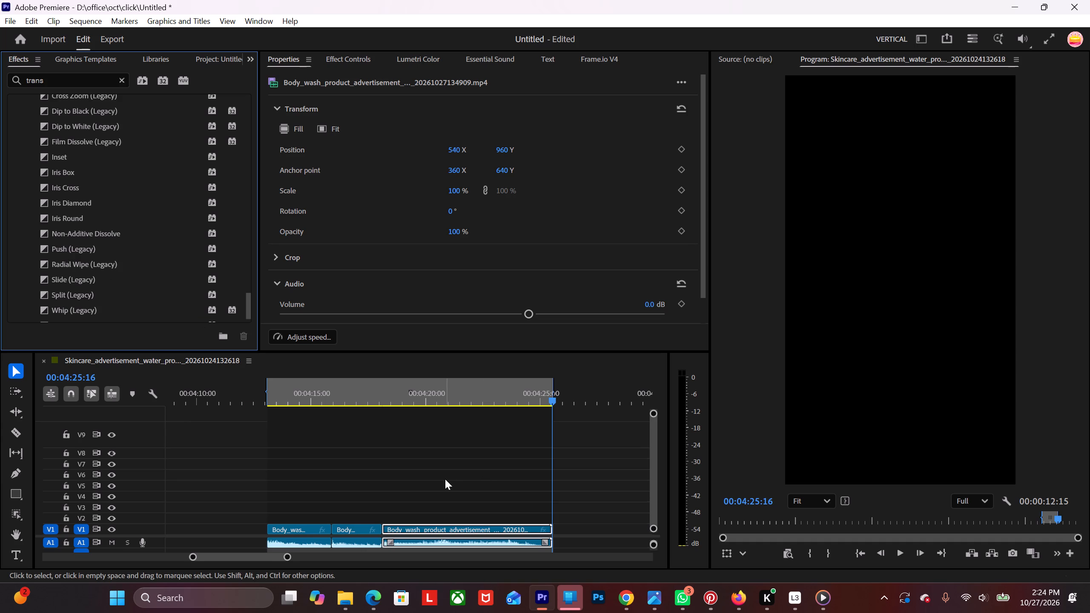
# Unlink the audio from the video of the three joined body wash clips within the marked In/Out range.
pyautogui.scroll(-4, 445, 478)
pyautogui.keyDown('alt'); pyautogui.scroll(-7, 310, 453); pyautogui.keyUp('alt')
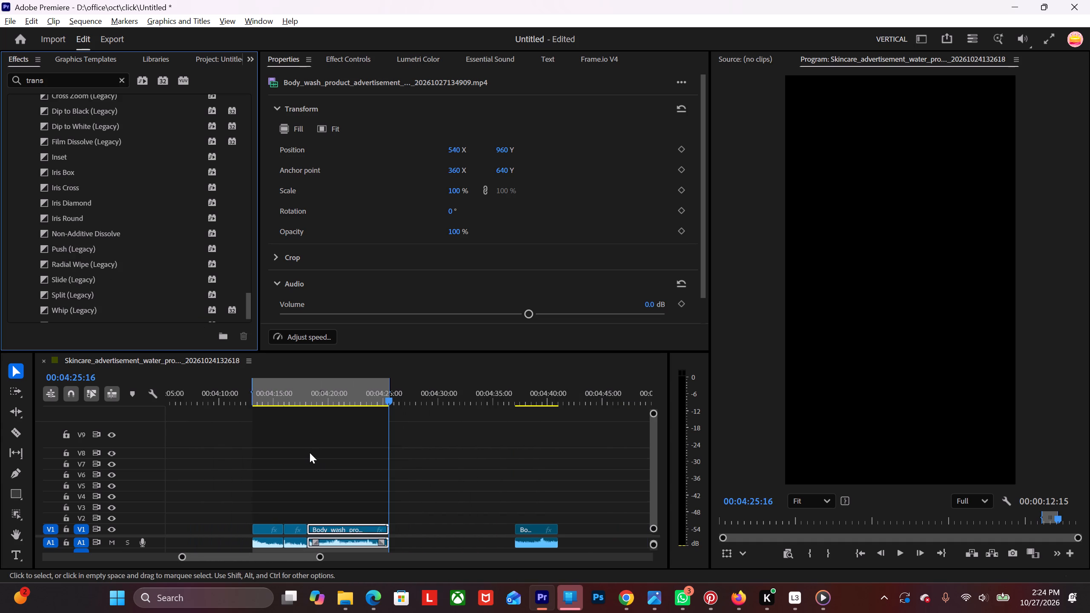
pyautogui.moveTo(408, 528); pyautogui.dragTo(260, 528)
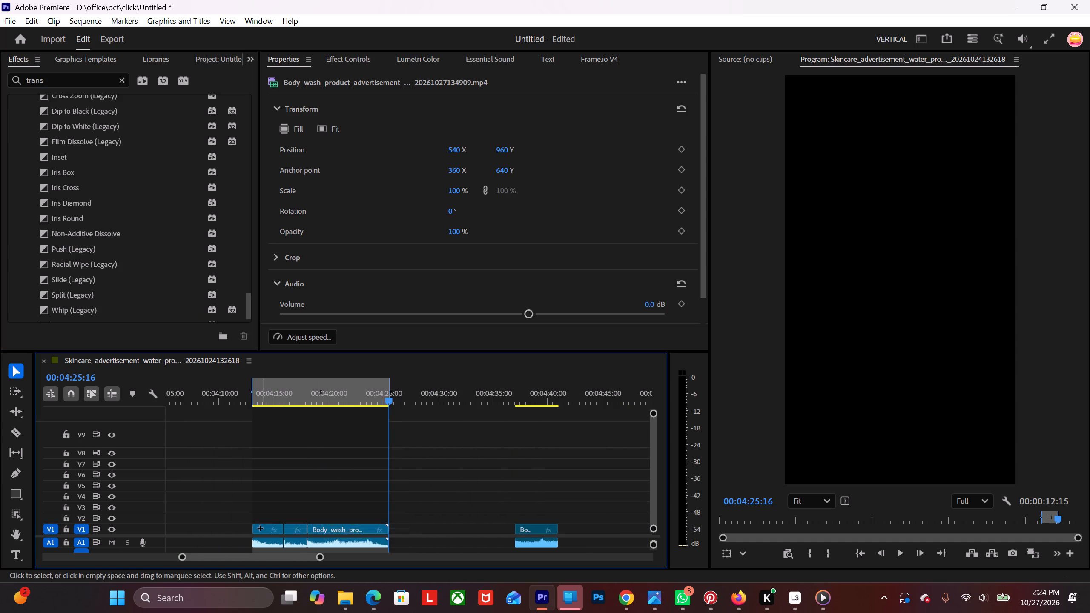
pyautogui.moveTo(260, 528); pyautogui.dragTo(259, 530)
pyautogui.rightClick(261, 527)
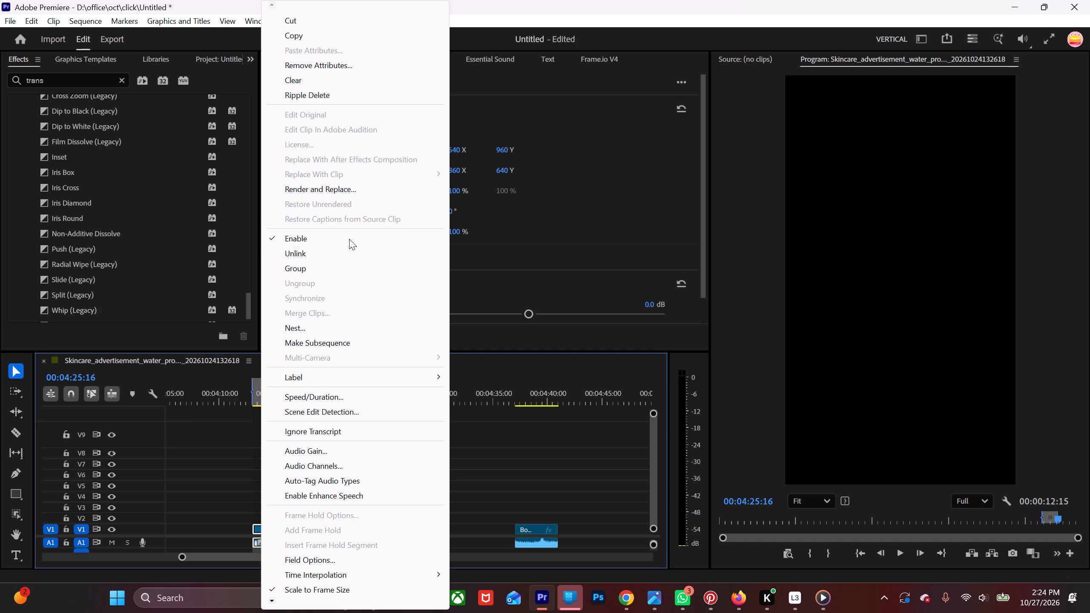
pyautogui.click(344, 258)
# Delete the unlinked audio of the three joined clips from track A1.
pyautogui.scroll(-3, 317, 458)
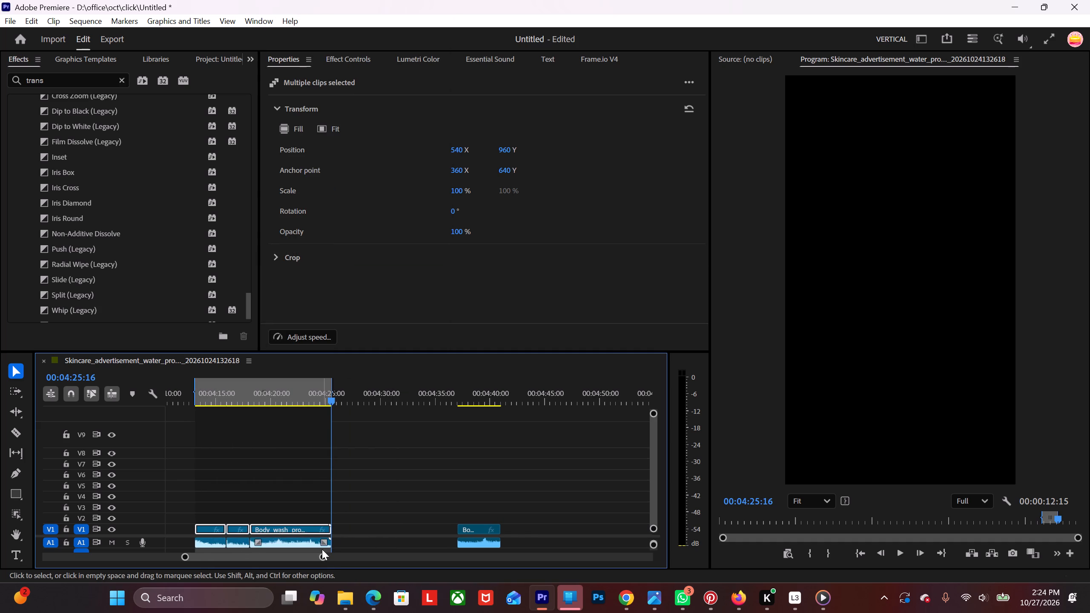
pyautogui.moveTo(325, 559); pyautogui.dragTo(331, 559)
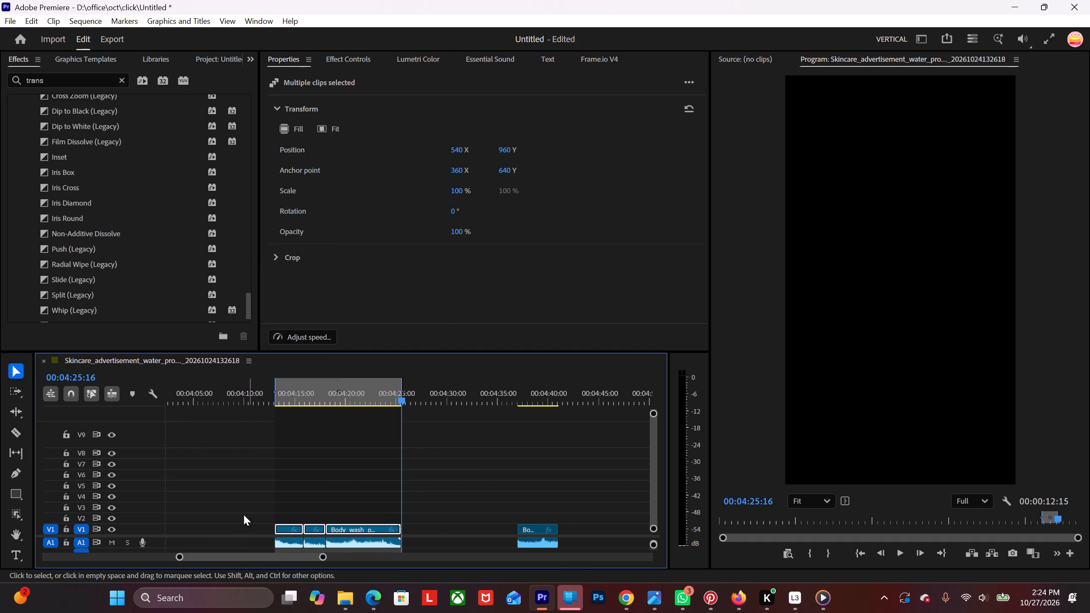
pyautogui.moveTo(244, 540); pyautogui.dragTo(393, 543)
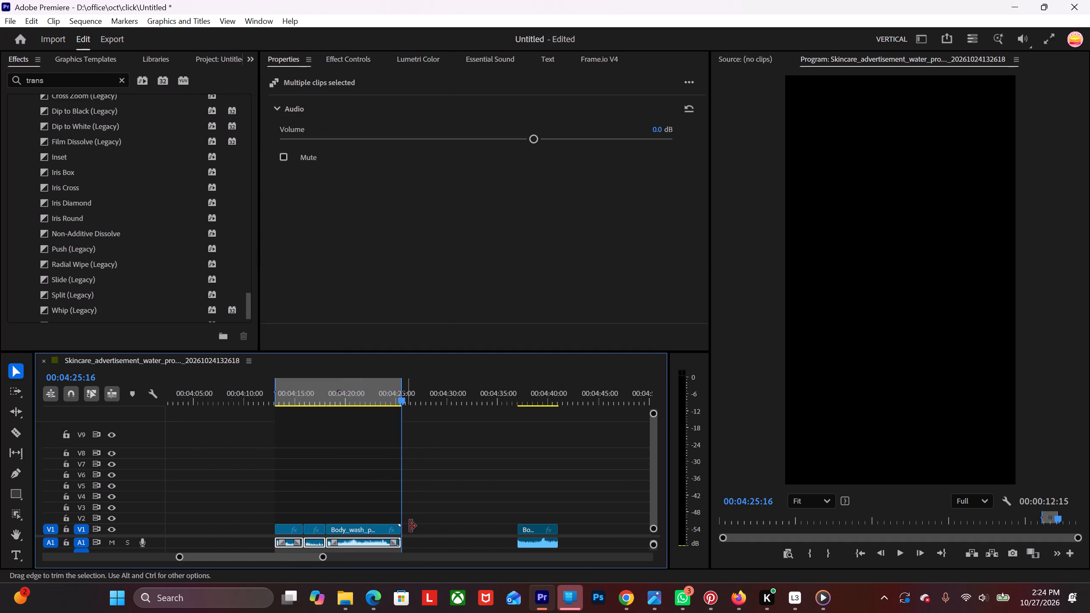
pyautogui.press('Delete')
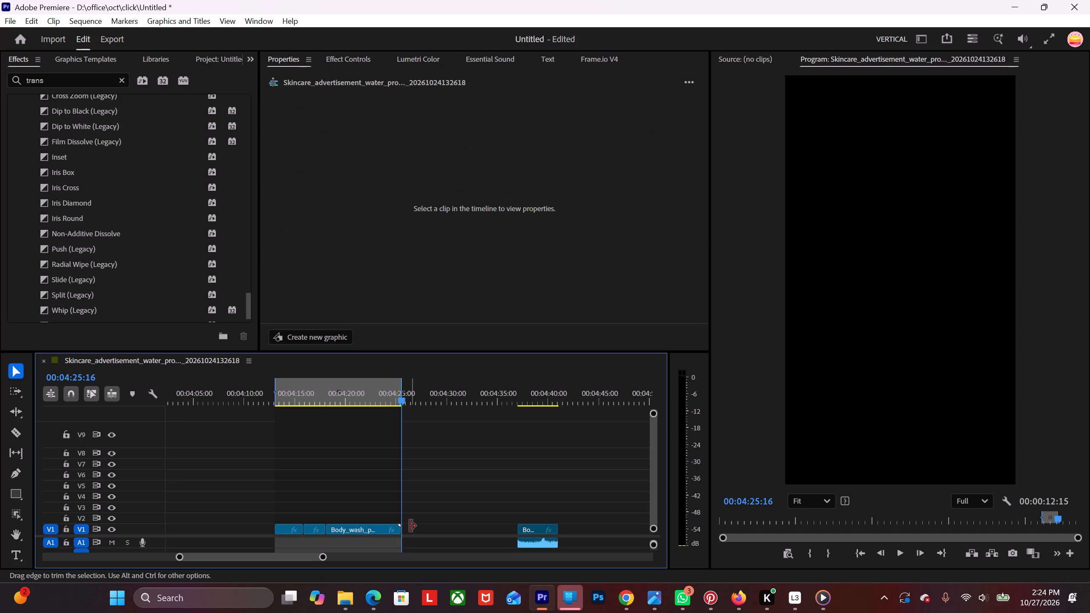
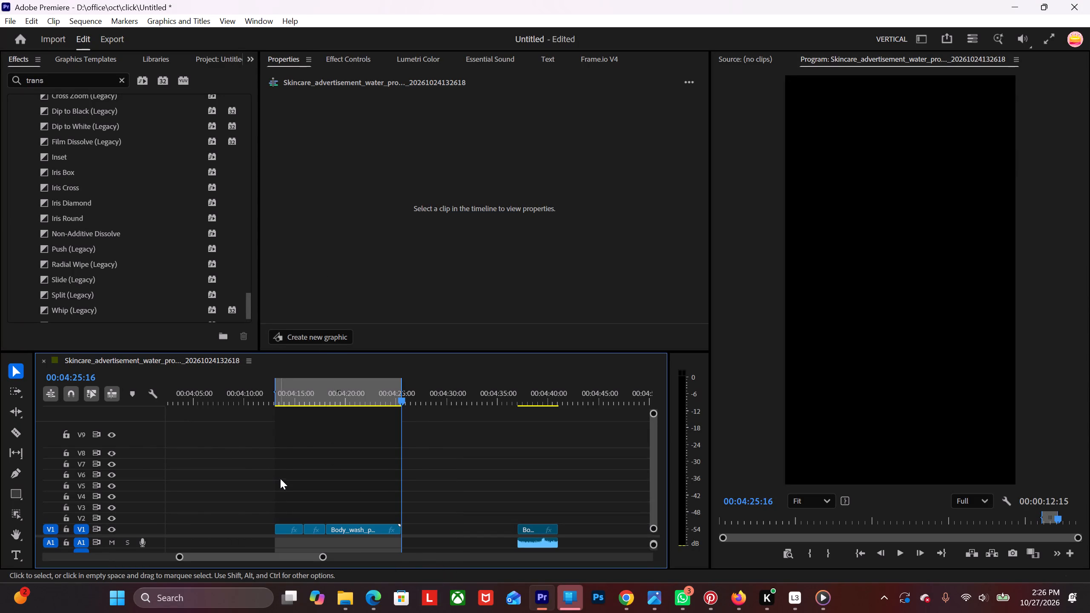
pyautogui.keyDown('alt'); pyautogui.scroll(-1, 300, 454); pyautogui.keyUp('alt')
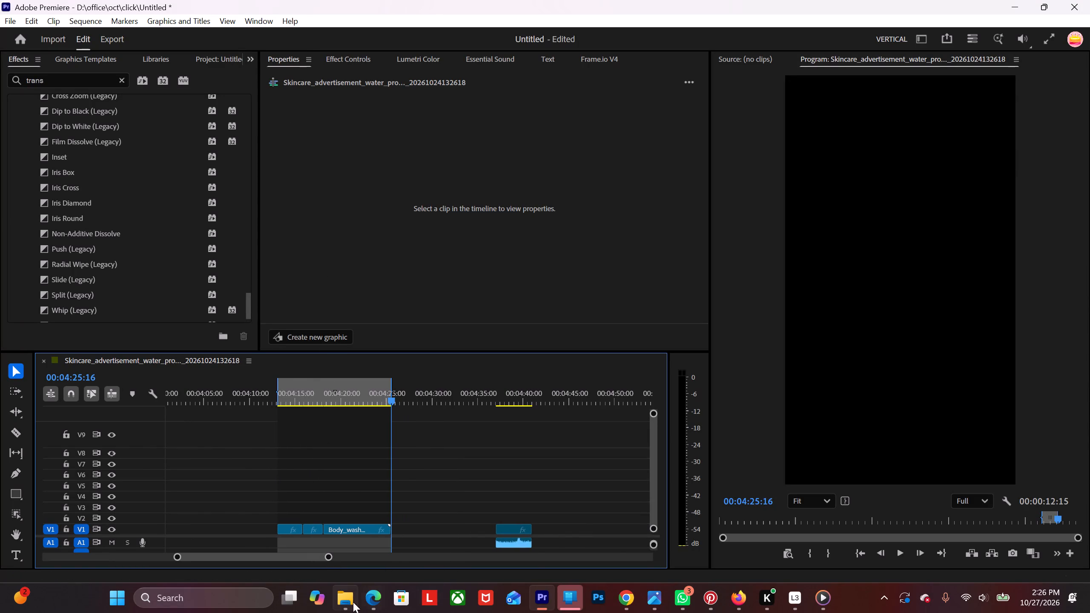
pyautogui.click(350, 602)
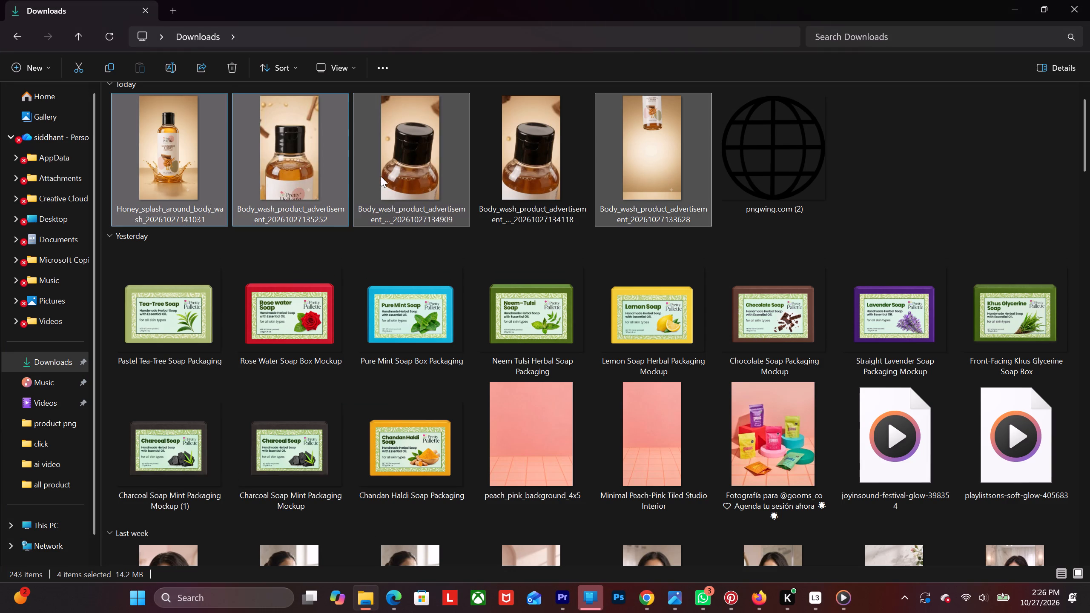
pyautogui.click(653, 179)
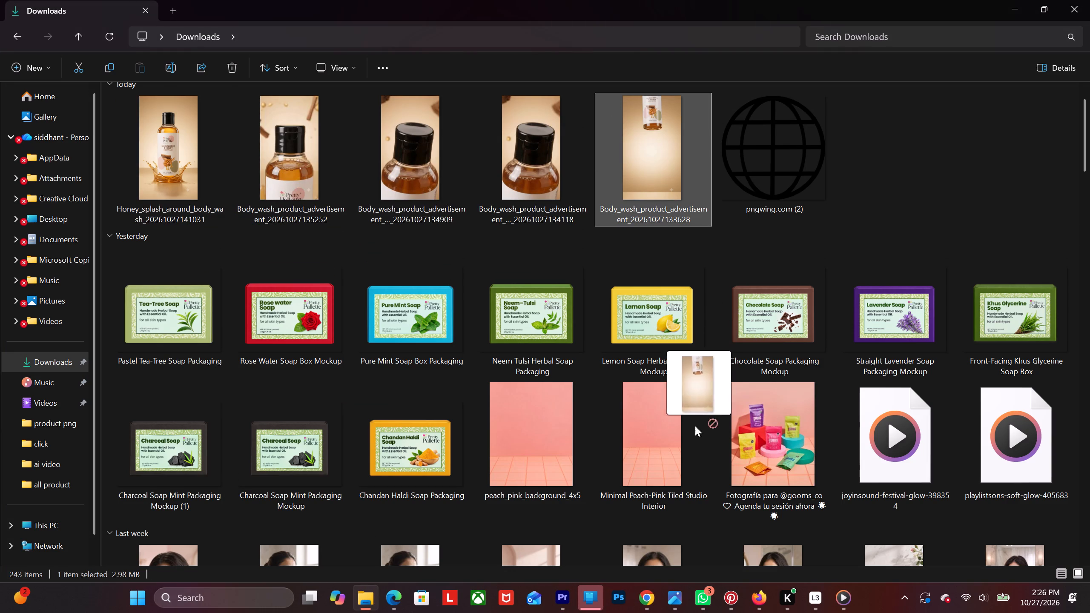
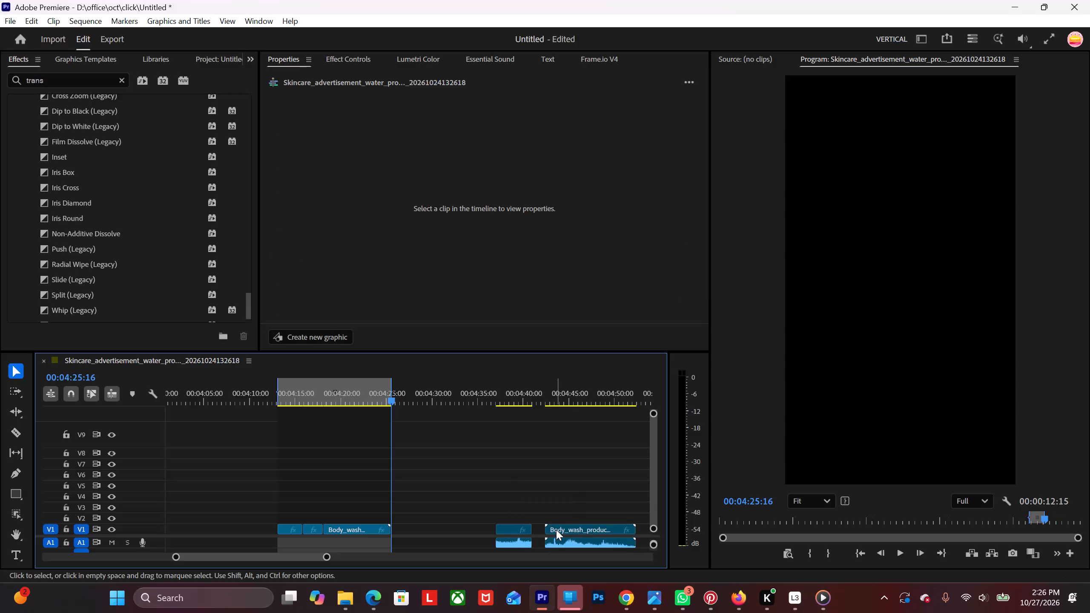
pyautogui.click(556, 530)
pyautogui.scroll(-1, 556, 530)
pyautogui.rightClick(556, 530)
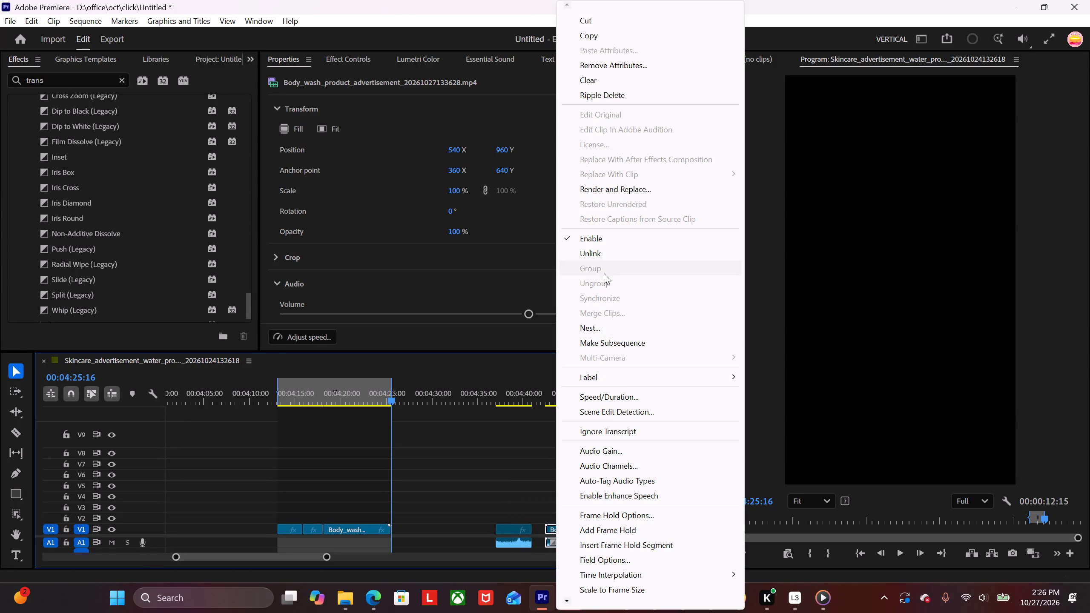
pyautogui.click(607, 260)
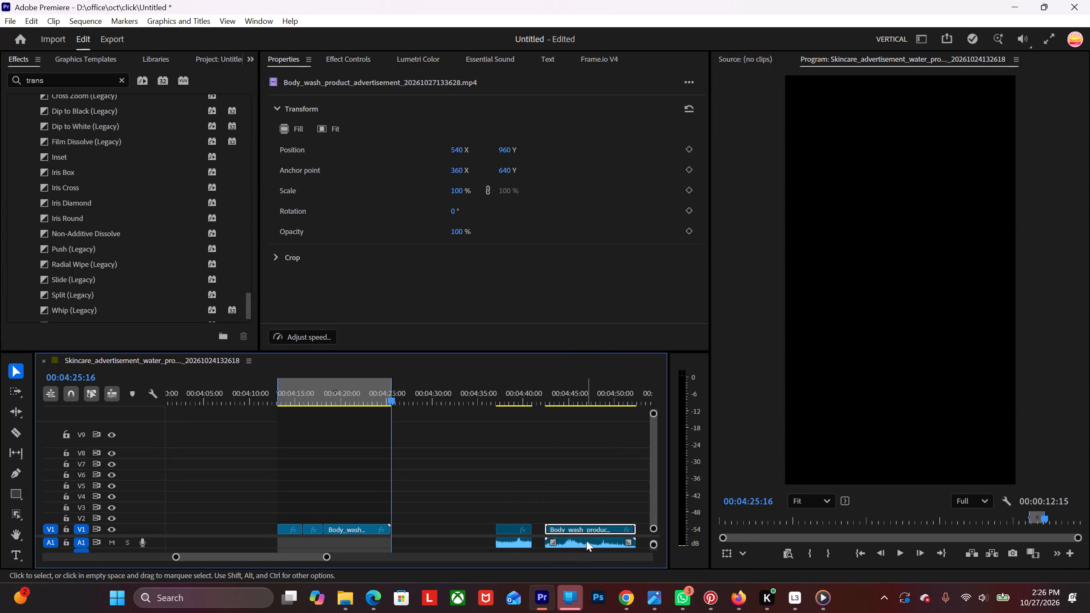
pyautogui.moveTo(586, 541); pyautogui.dragTo(477, 528)
pyautogui.moveTo(583, 543); pyautogui.dragTo(527, 540)
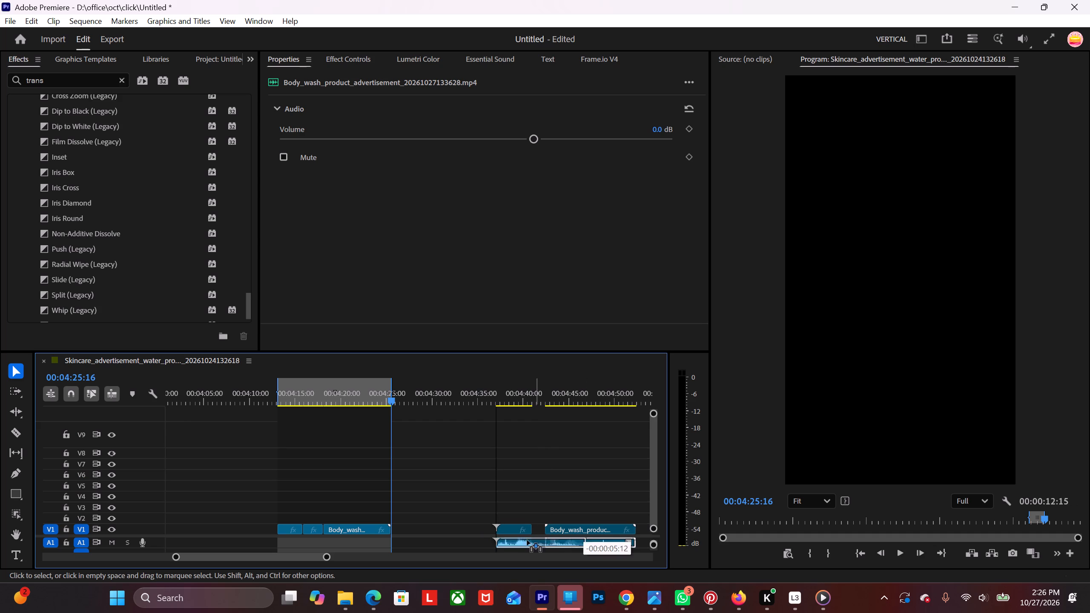
pyautogui.moveTo(527, 540); pyautogui.dragTo(321, 543)
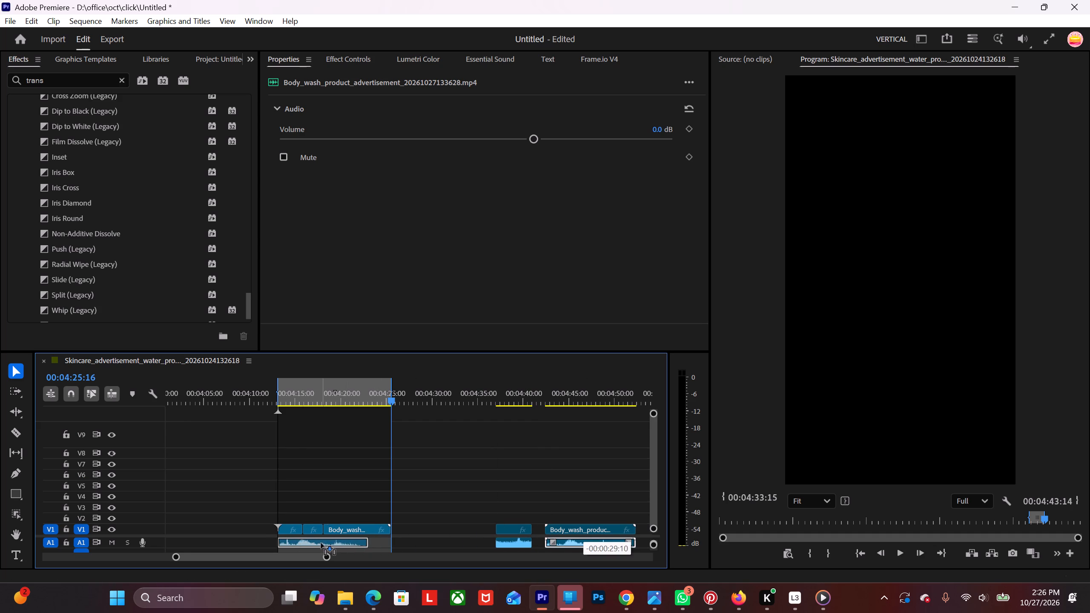
pyautogui.moveTo(321, 543); pyautogui.dragTo(319, 543)
# Scrub through the joined body wash clips to examine the shots and transitions together with the added audio.
pyautogui.keyDown('alt'); pyautogui.scroll(6, 316, 539); pyautogui.keyUp('alt')
pyautogui.moveTo(445, 394); pyautogui.dragTo(276, 533)
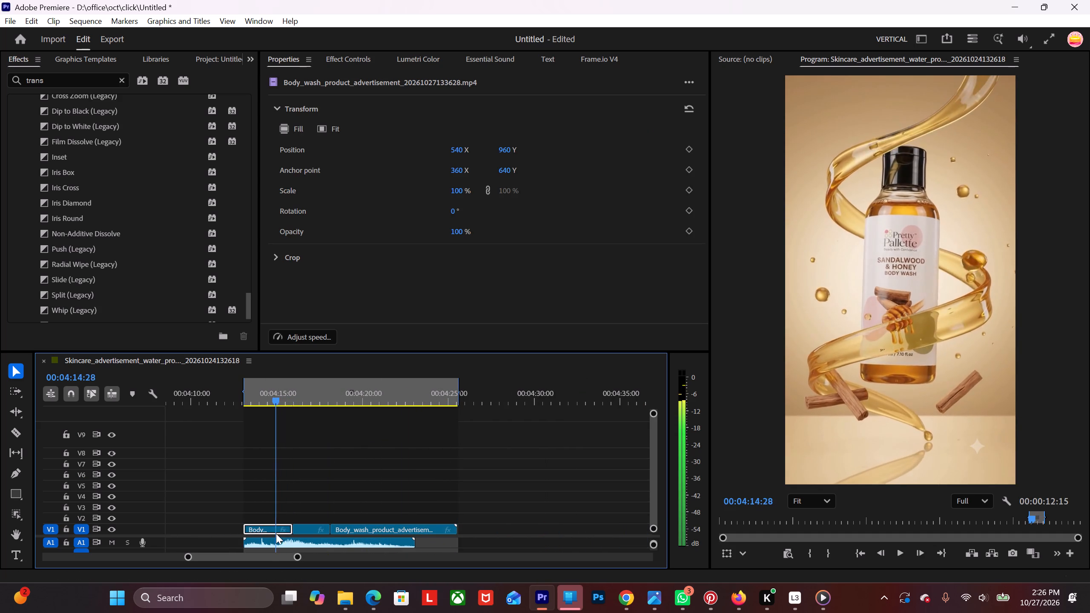
pyautogui.moveTo(276, 533); pyautogui.dragTo(400, 520)
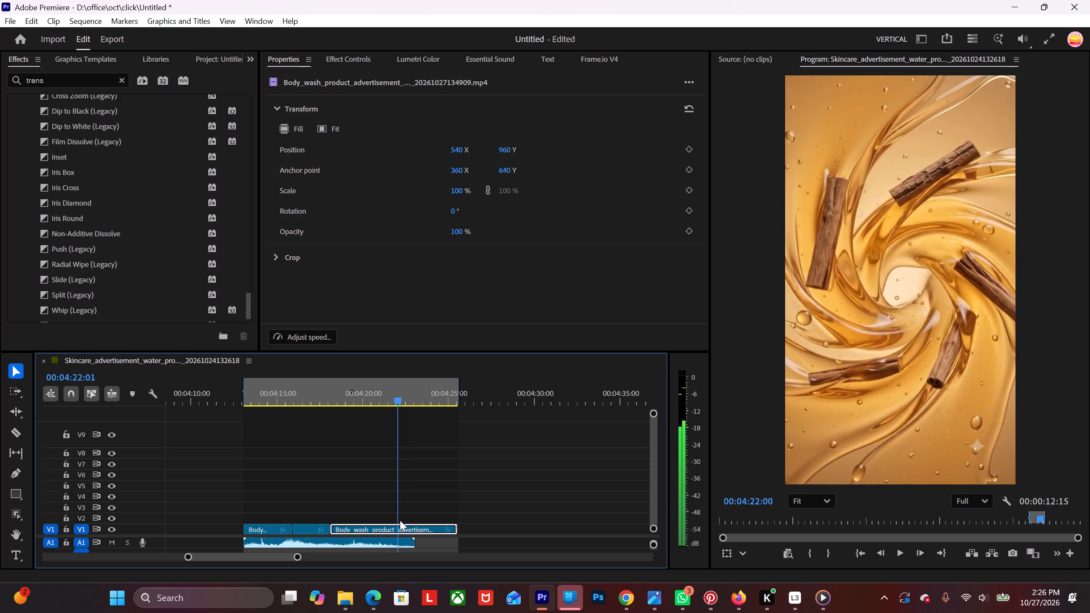
pyautogui.moveTo(400, 520); pyautogui.dragTo(459, 497)
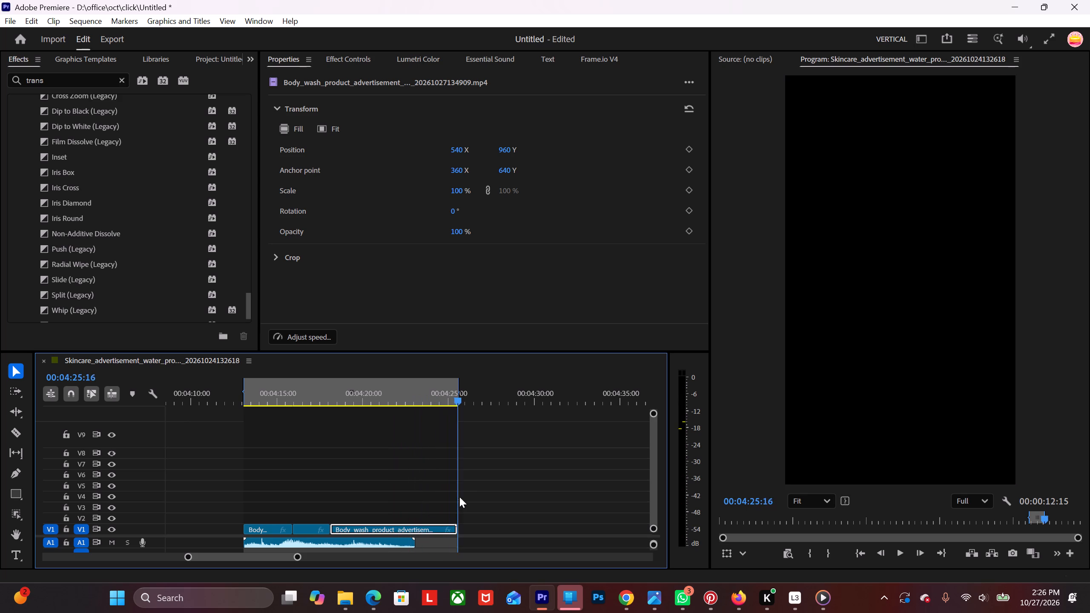
pyautogui.moveTo(459, 497); pyautogui.dragTo(331, 489)
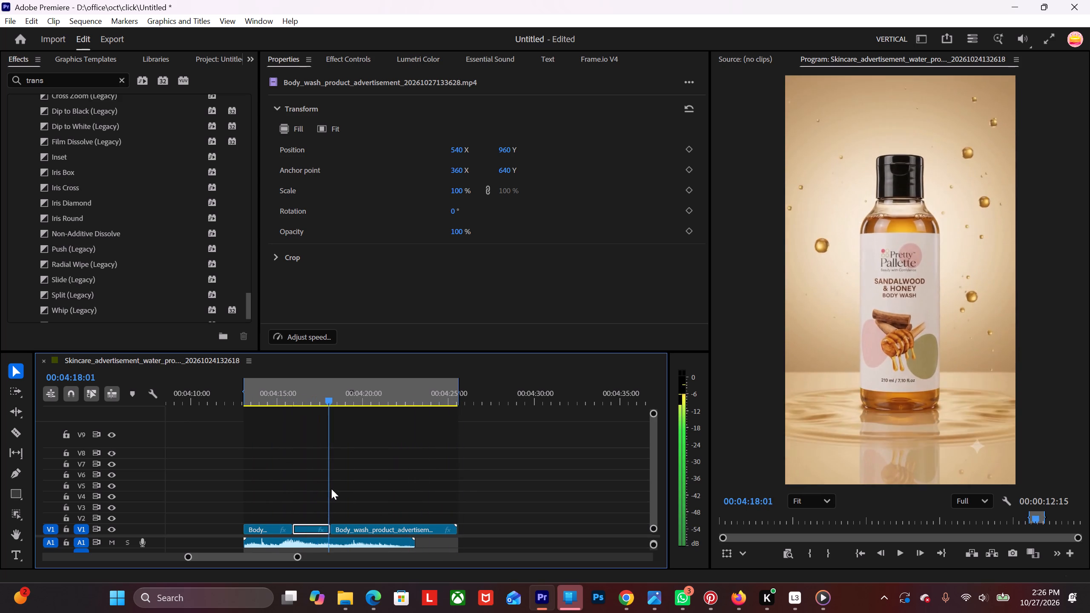
pyautogui.moveTo(331, 489); pyautogui.dragTo(327, 498)
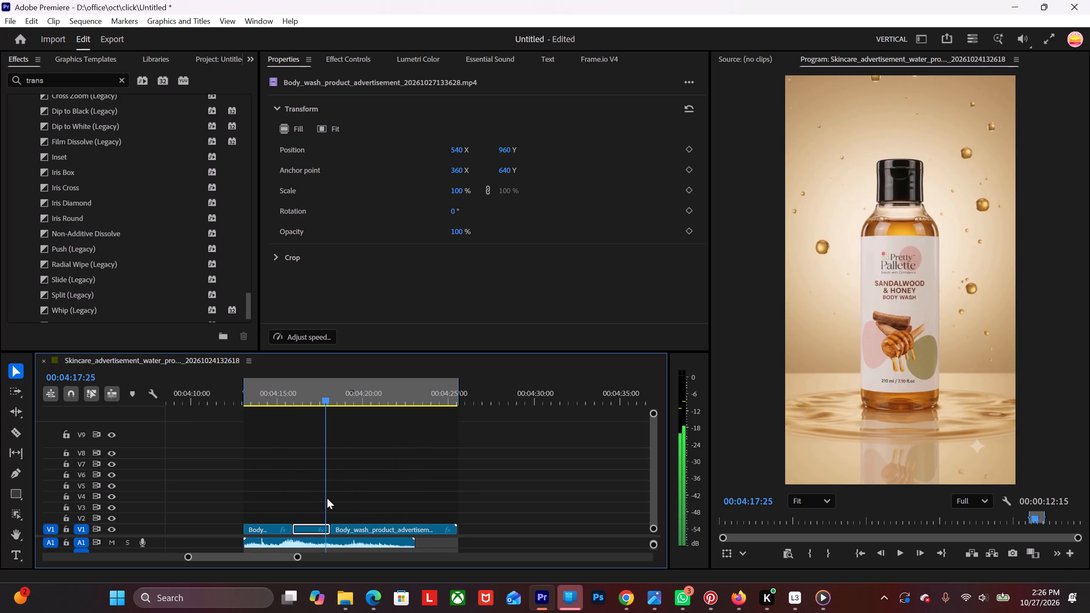
pyautogui.moveTo(327, 498); pyautogui.dragTo(367, 493)
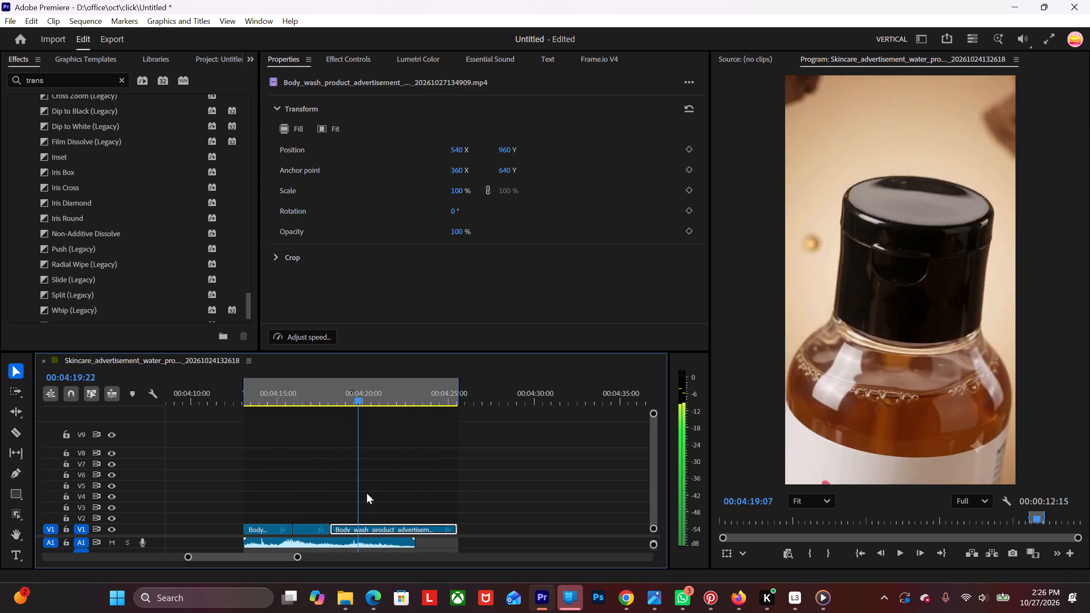
pyautogui.moveTo(367, 493); pyautogui.dragTo(457, 468)
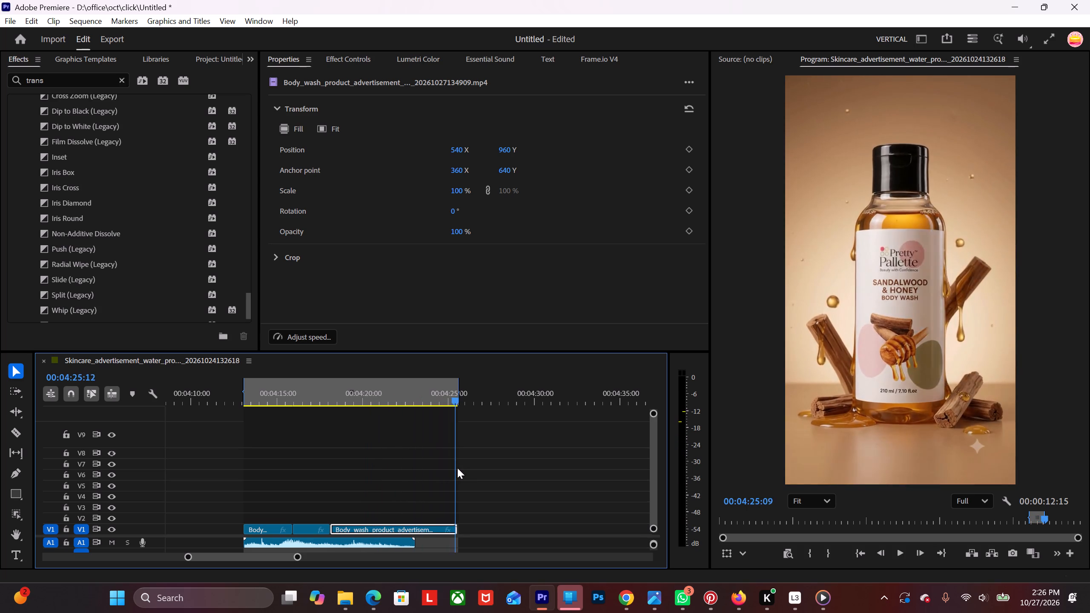
pyautogui.moveTo(457, 468); pyautogui.dragTo(428, 486)
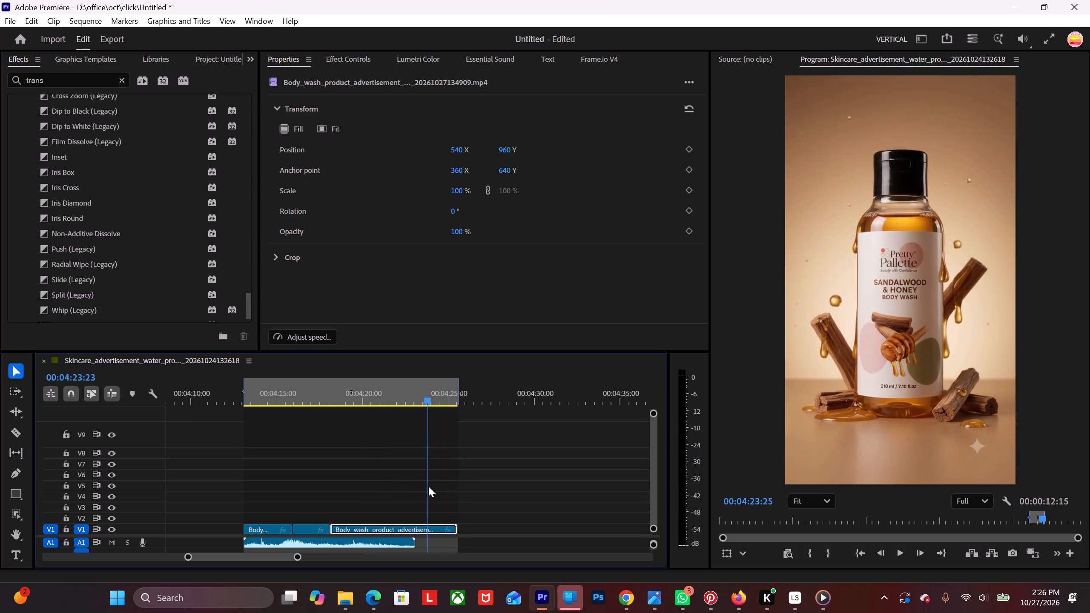
pyautogui.moveTo(428, 486); pyautogui.dragTo(421, 492)
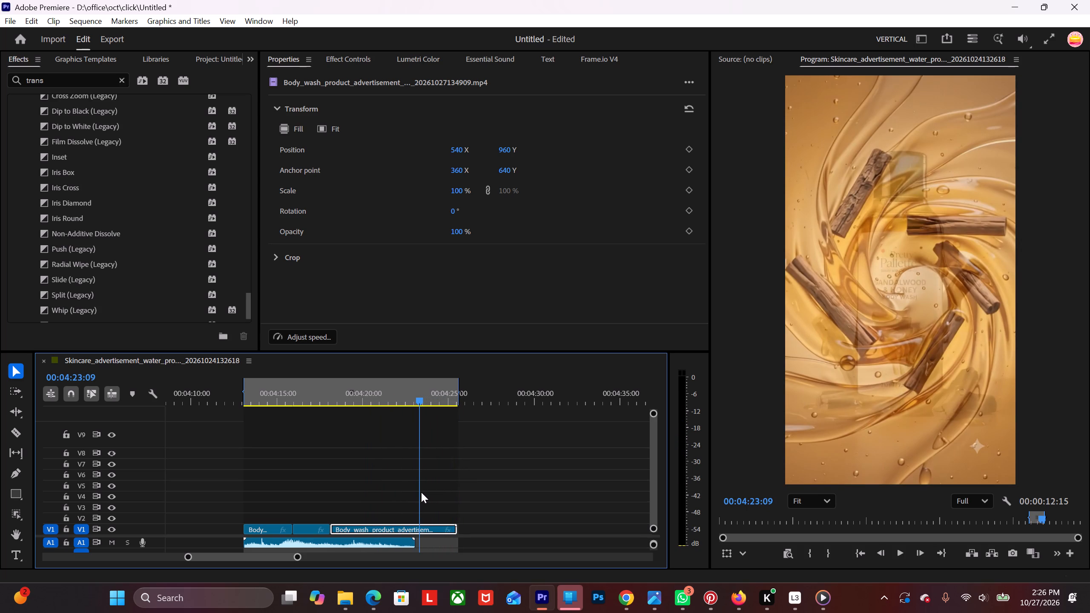
pyautogui.moveTo(421, 492); pyautogui.dragTo(419, 498)
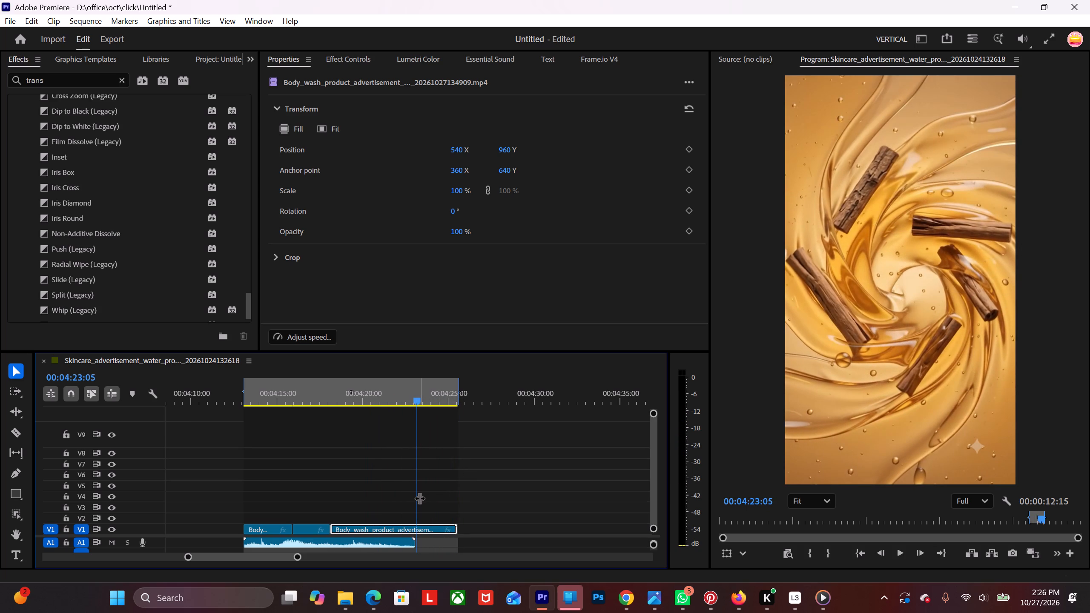
pyautogui.keyDown('alt'); pyautogui.scroll(4, 348, 516); pyautogui.keyUp('alt')
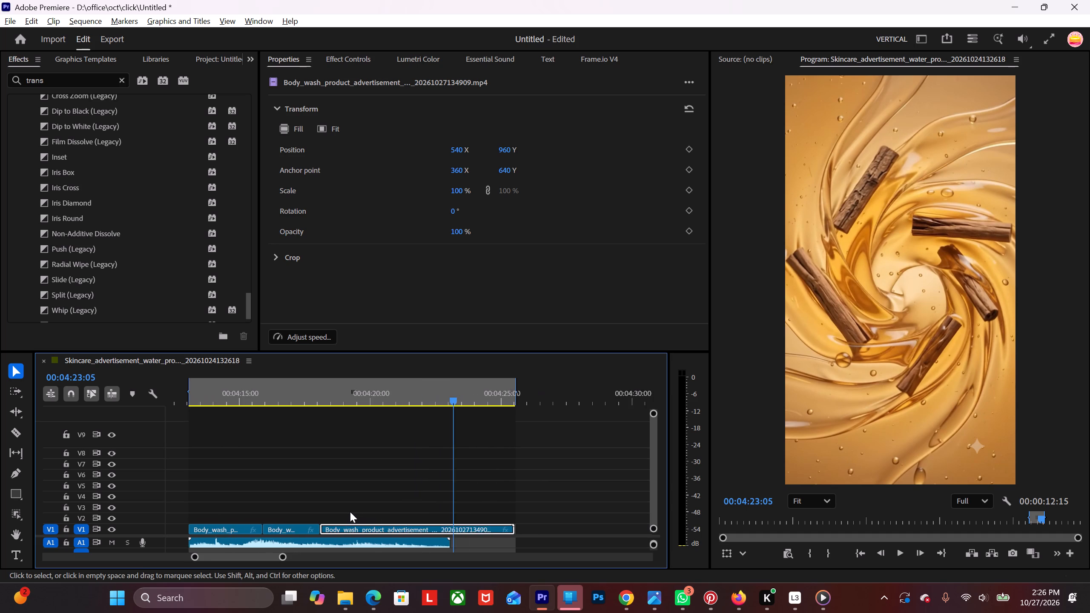
pyautogui.keyDown('alt'); pyautogui.scroll(8, 350, 512); pyautogui.keyUp('alt')
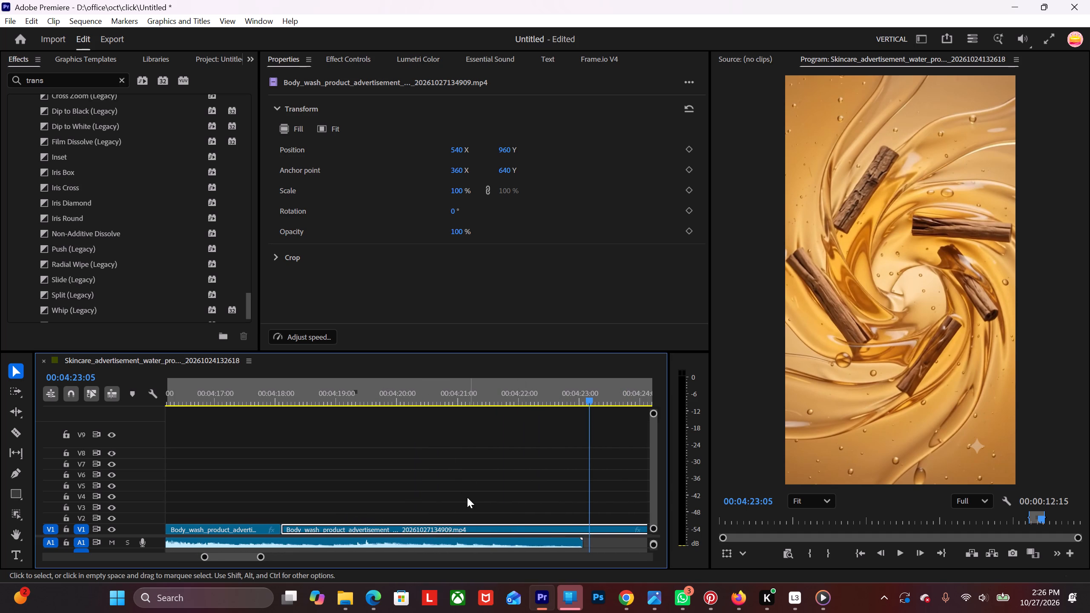
pyautogui.press('c')
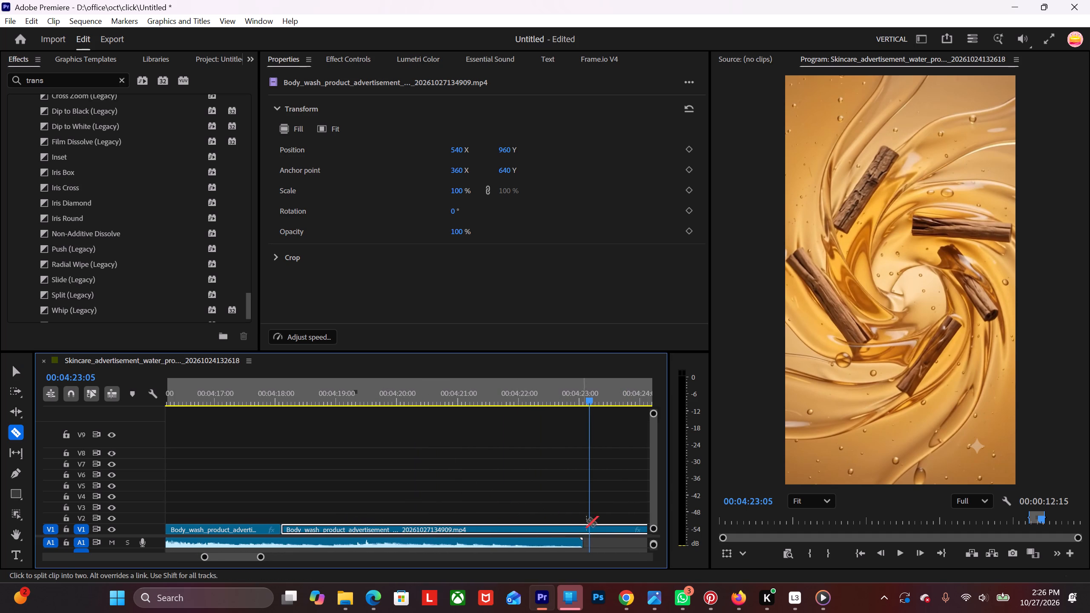
pyautogui.click(591, 527)
pyautogui.press('v')
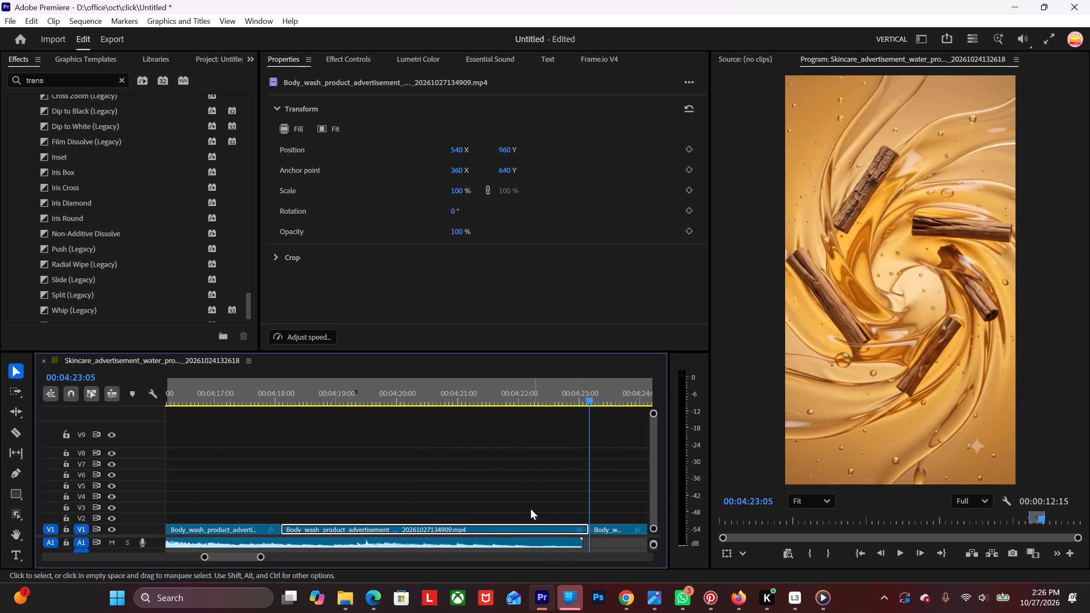
pyautogui.keyDown('alt'); pyautogui.scroll(-13, 444, 489); pyautogui.keyUp('alt')
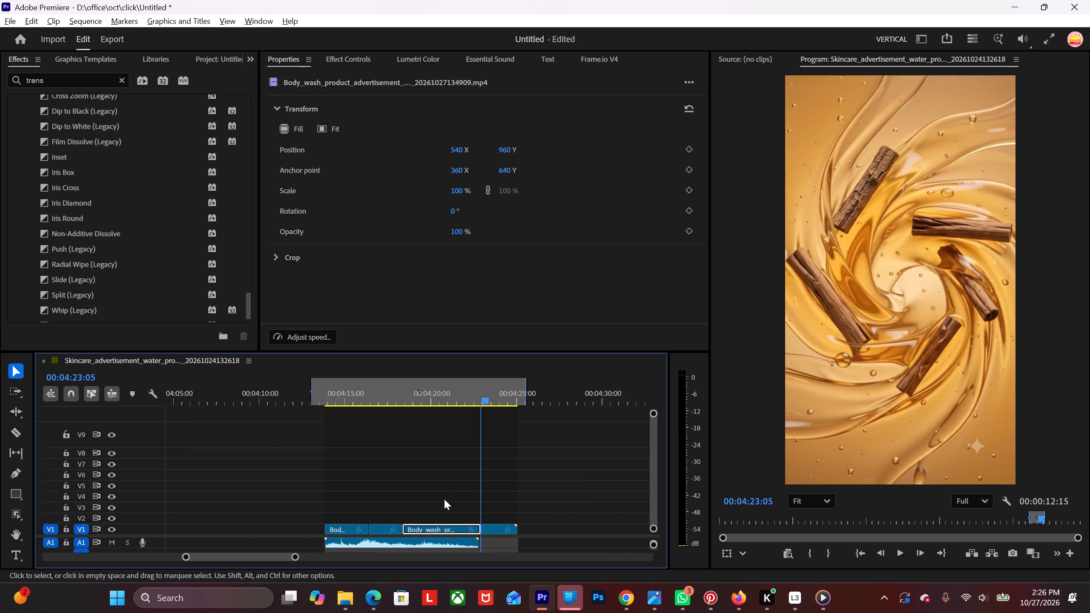
pyautogui.keyDown('alt'); pyautogui.scroll(-2, 444, 499); pyautogui.keyUp('alt')
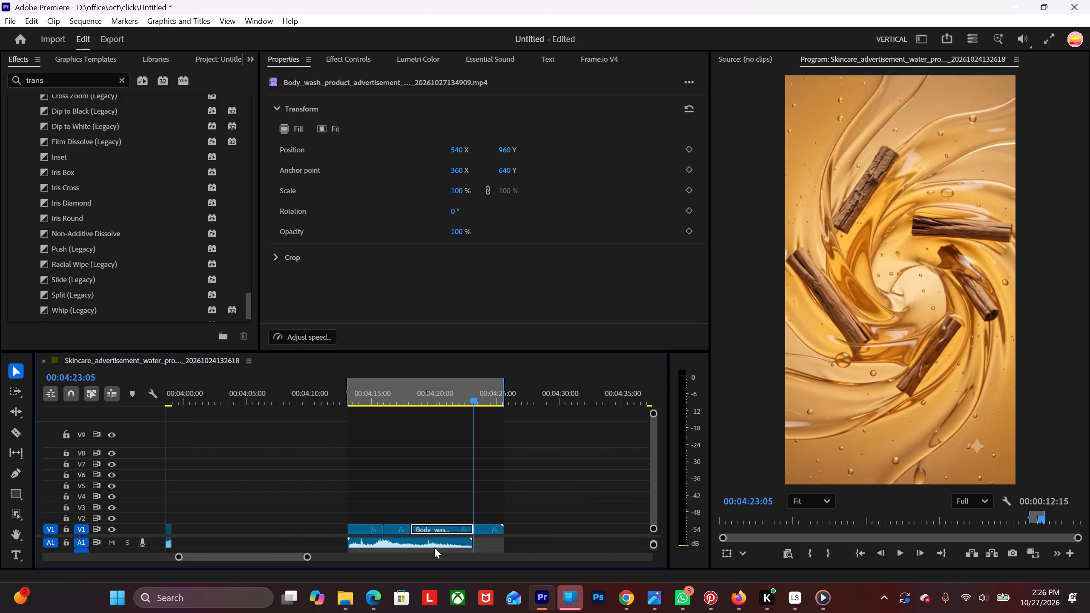
pyautogui.moveTo(434, 529); pyautogui.dragTo(436, 519)
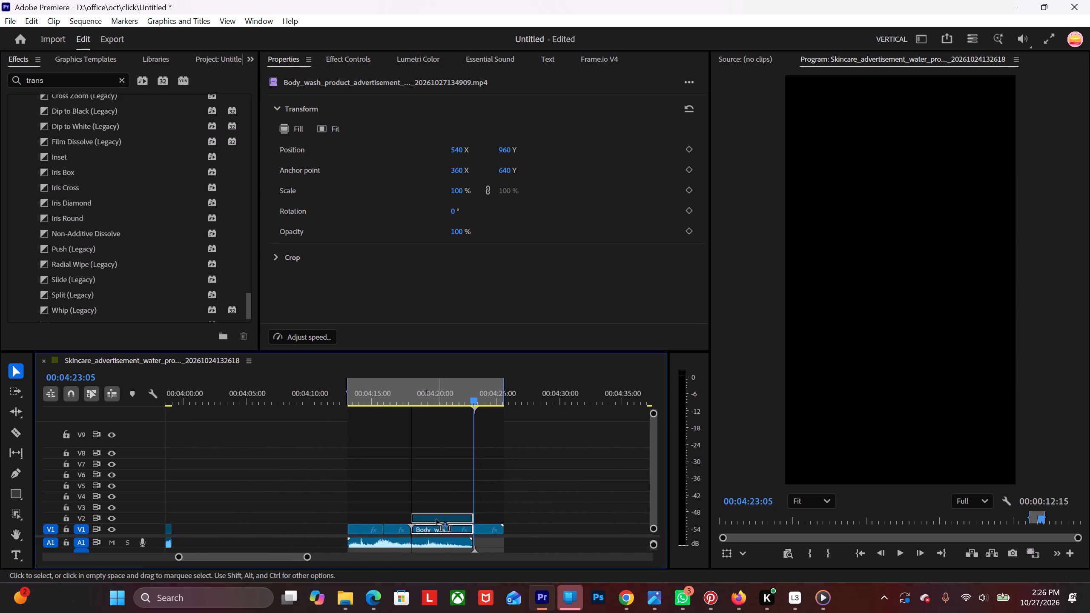
pyautogui.moveTo(436, 519); pyautogui.dragTo(369, 517)
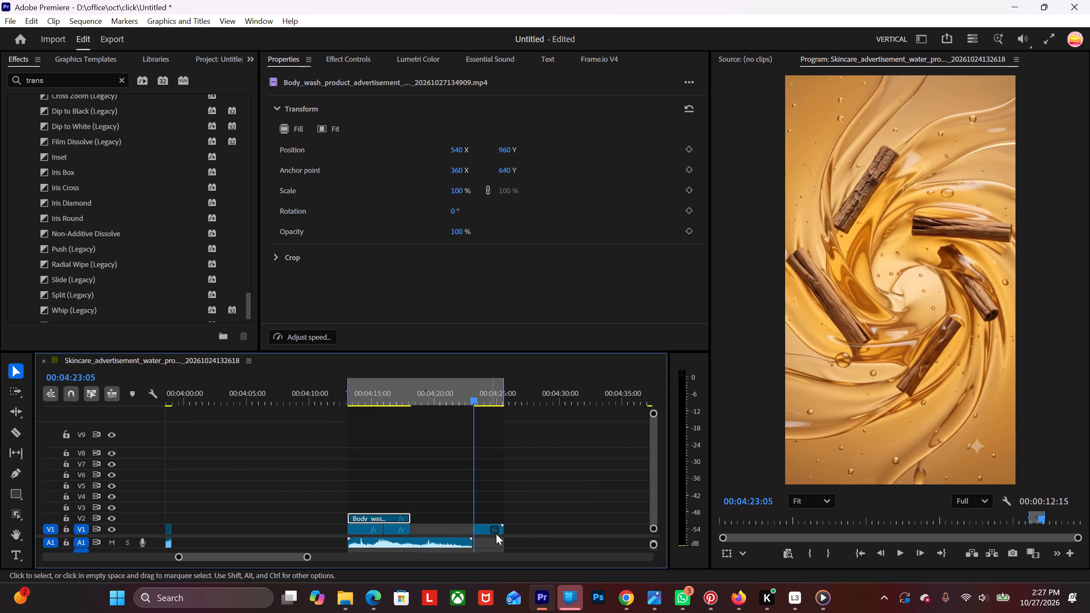
# Move the two opening V1 clips and the remaining closing bottle piece to V2, placed in that order after the moved clip.
pyautogui.moveTo(328, 529); pyautogui.dragTo(403, 531)
pyautogui.moveTo(390, 531); pyautogui.dragTo(433, 526)
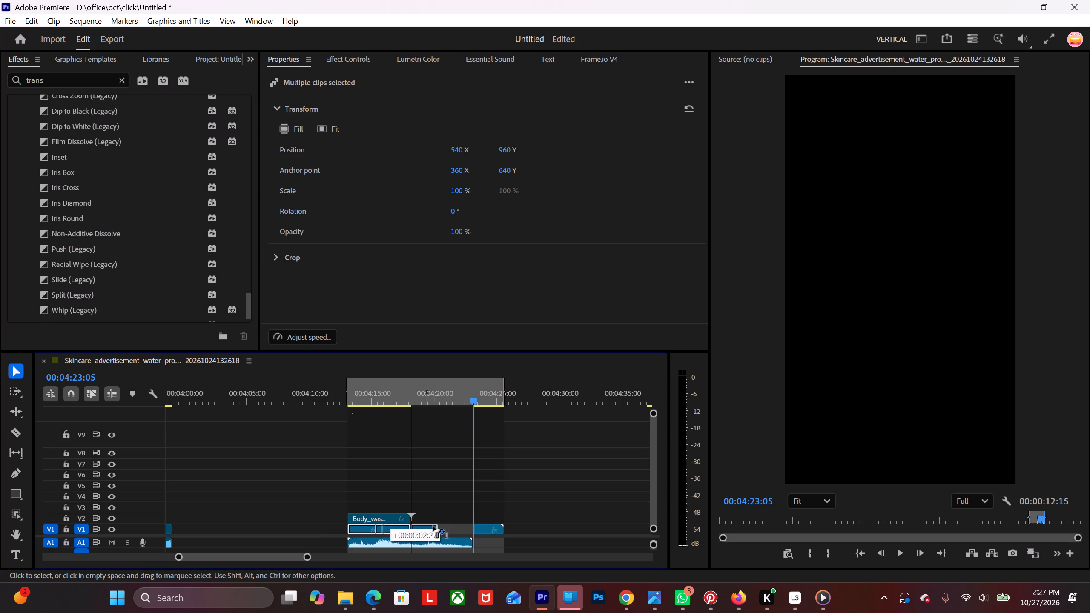
pyautogui.moveTo(433, 526); pyautogui.dragTo(459, 520)
pyautogui.keyDown('alt'); pyautogui.scroll(7, 454, 520); pyautogui.keyUp('alt')
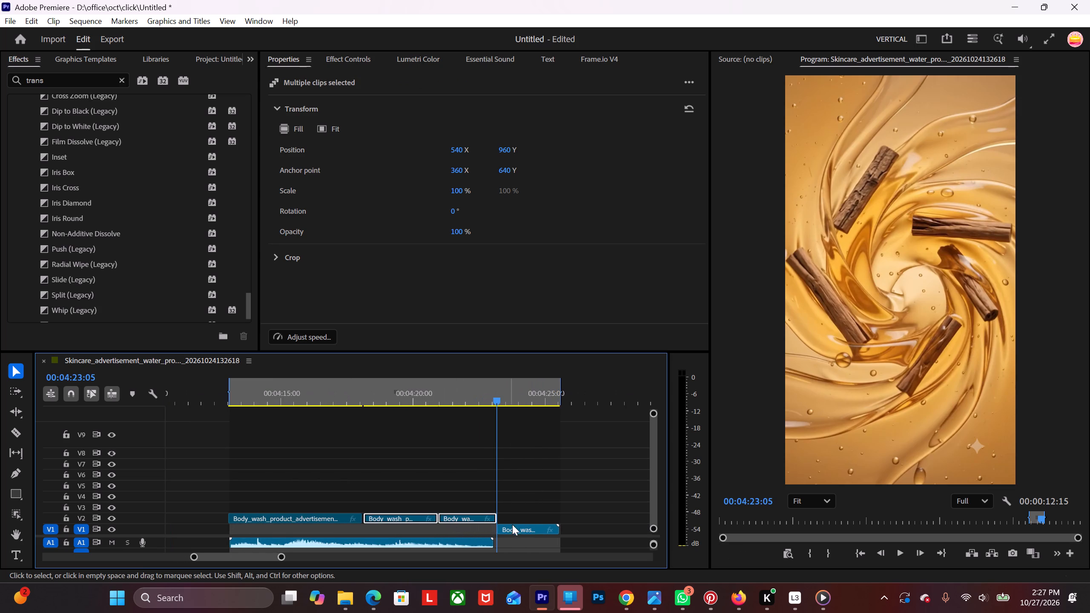
pyautogui.moveTo(514, 530); pyautogui.dragTo(515, 520)
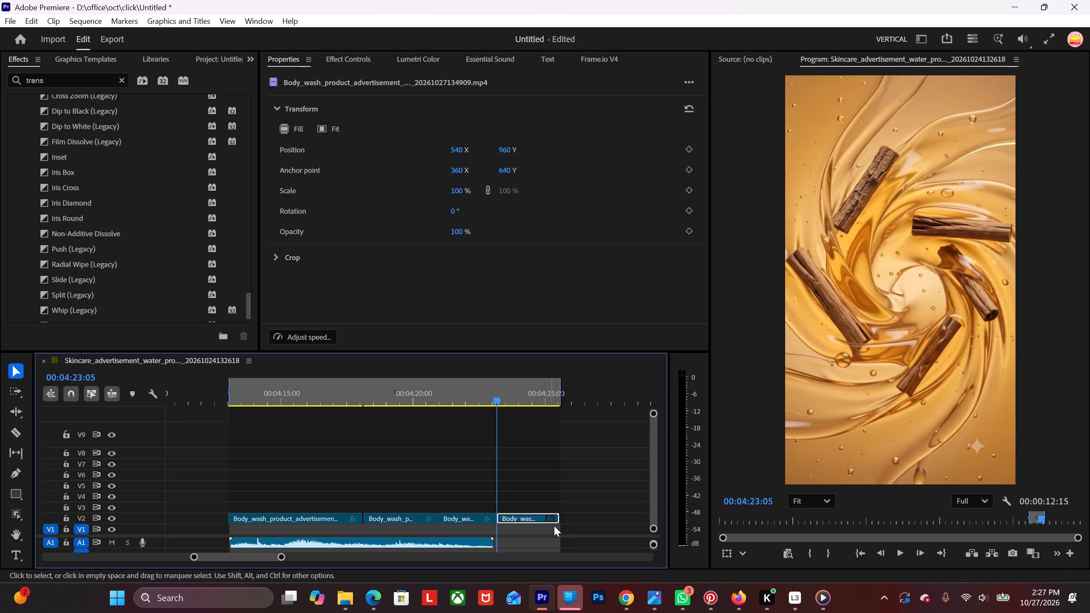
# Split the closing bottle clip on V2 at 00:04:23:19, where the dissolve has fully cleared.
pyautogui.keyDown('alt'); pyautogui.scroll(8, 494, 488); pyautogui.keyUp('alt')
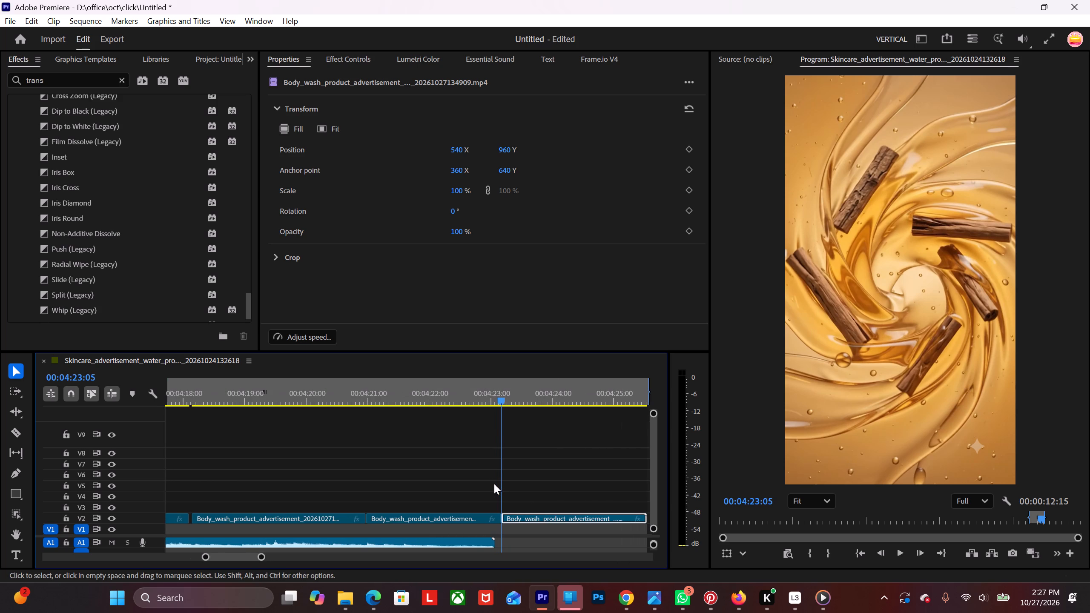
pyautogui.press('space')
pyautogui.press('space')
pyautogui.click(528, 402)
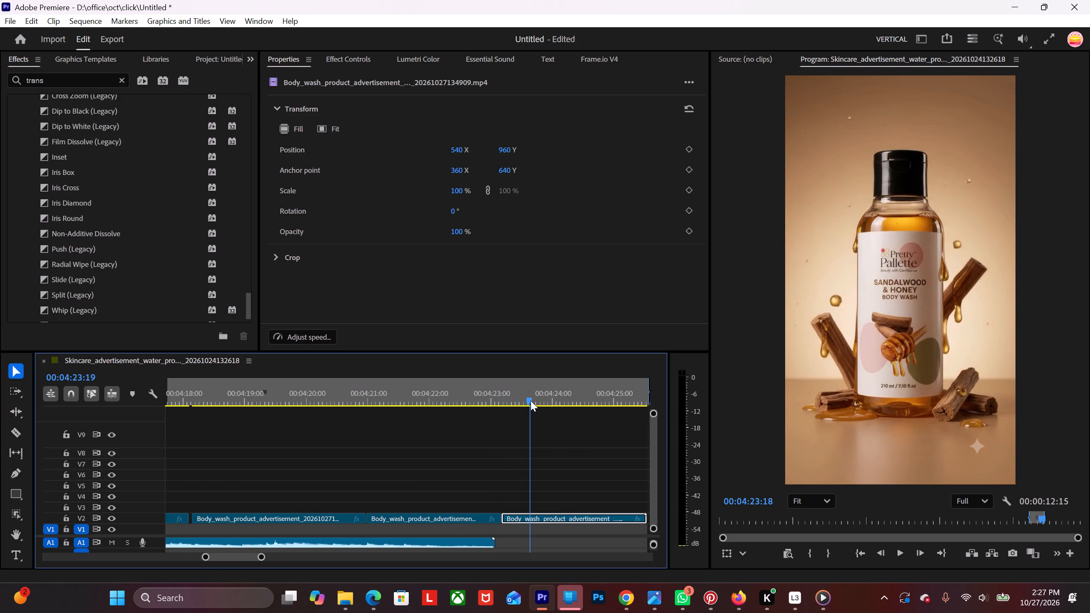
pyautogui.press('c')
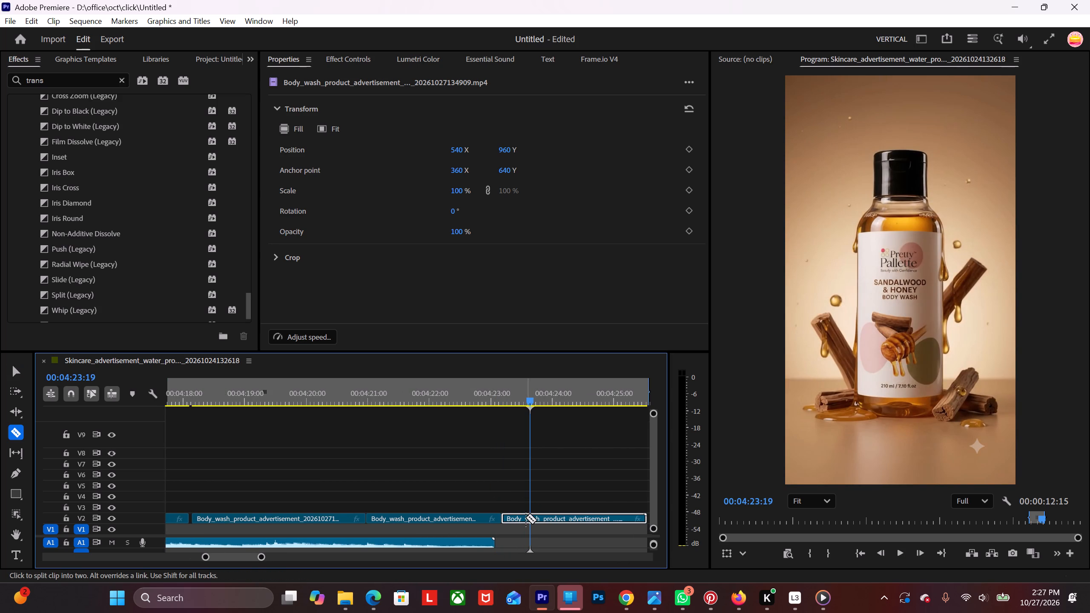
pyautogui.click(533, 514)
pyautogui.press('v')
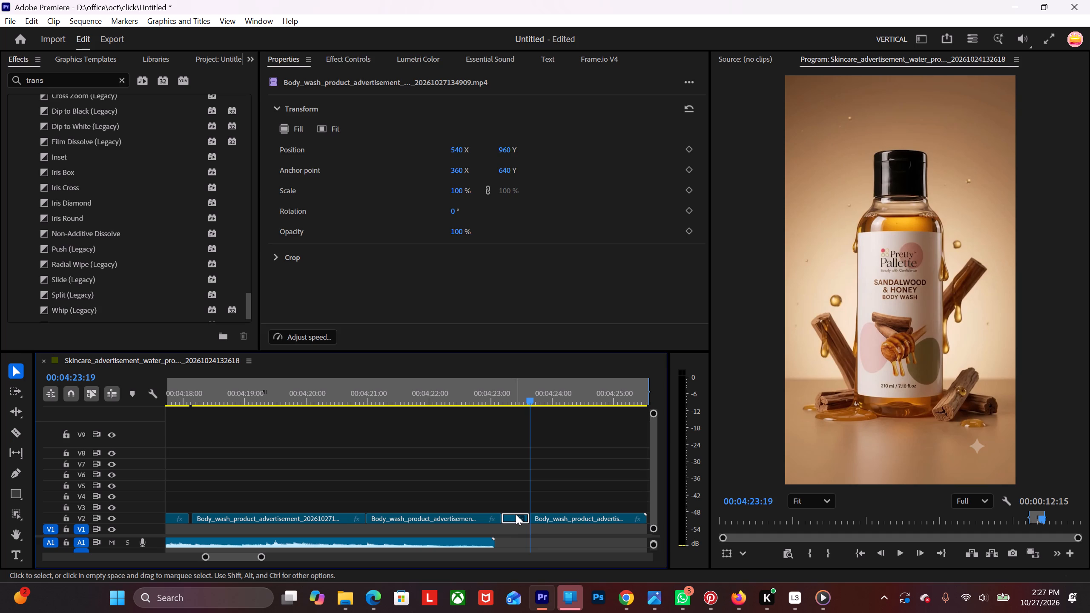
# Delete the short dissolve piece before the 00:04:23:19 cut and close the gap it leaves on V2.
pyautogui.click(516, 514)
pyautogui.press('Delete')
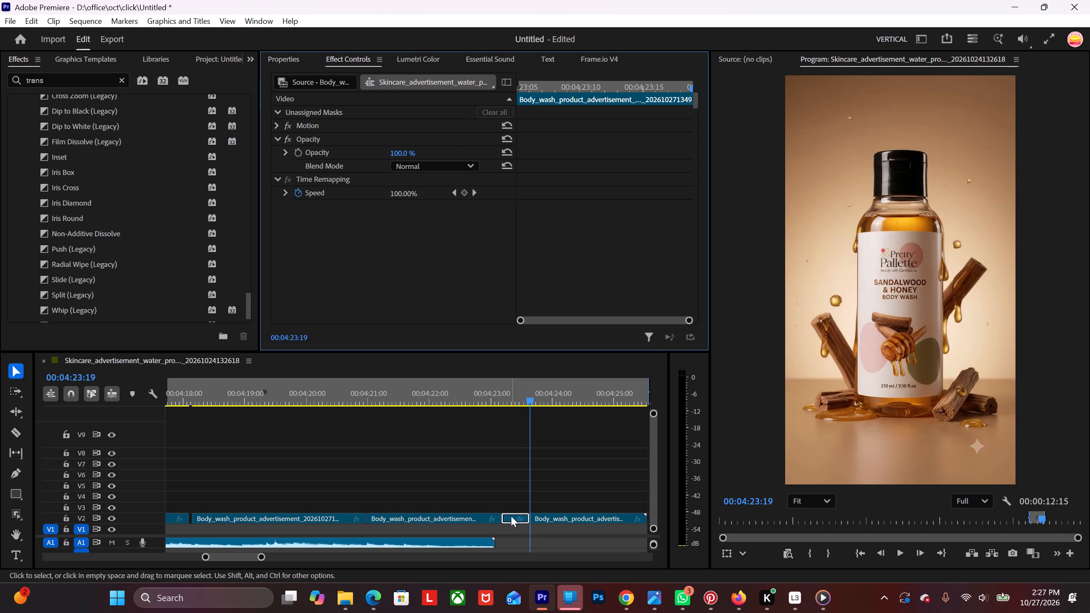
pyautogui.press('Delete')
pyautogui.click(514, 515)
pyautogui.press('Delete')
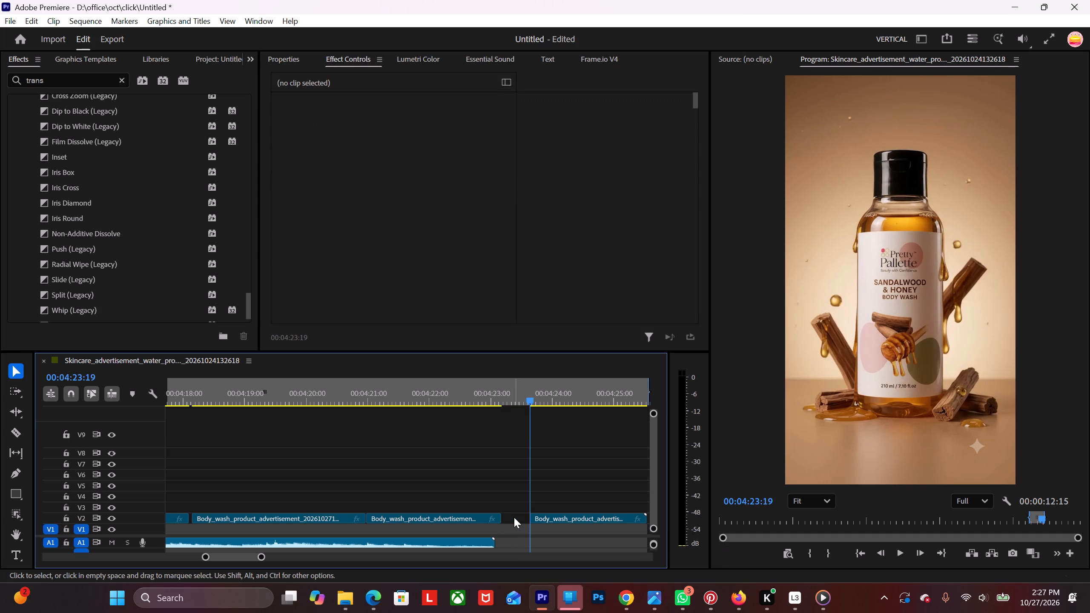
pyautogui.click(514, 517)
pyautogui.press('Delete')
# Play the reordered clips on V2 from just before their start to review the edit with the audio.
pyautogui.keyDown('alt'); pyautogui.scroll(-7, 420, 521); pyautogui.keyUp('alt')
pyautogui.scroll(7, 394, 474)
pyautogui.moveTo(356, 394); pyautogui.dragTo(280, 413)
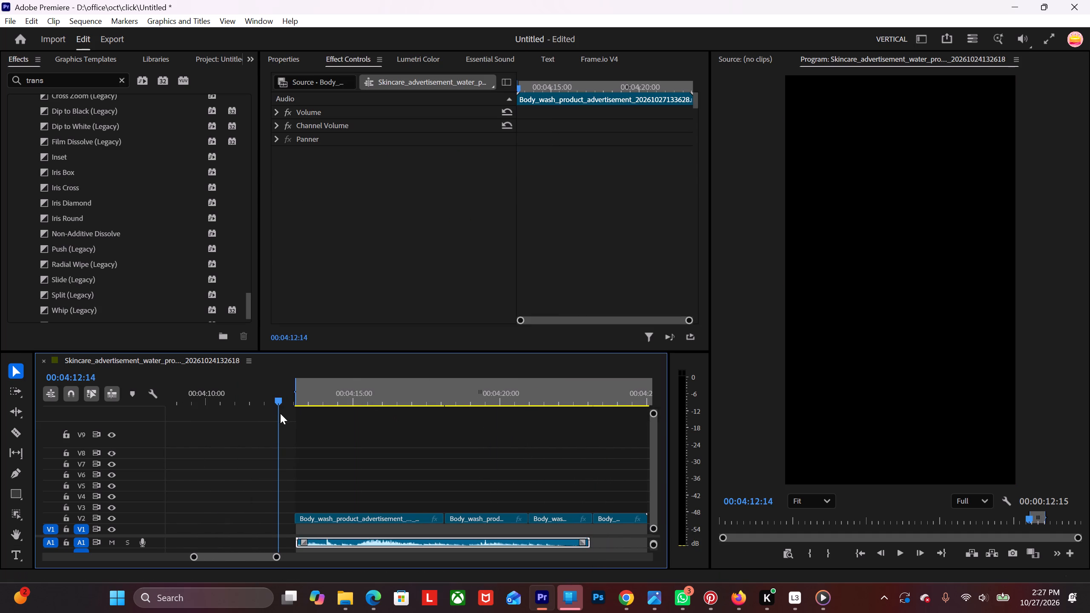
pyautogui.moveTo(280, 413); pyautogui.dragTo(290, 410)
pyautogui.press('space')
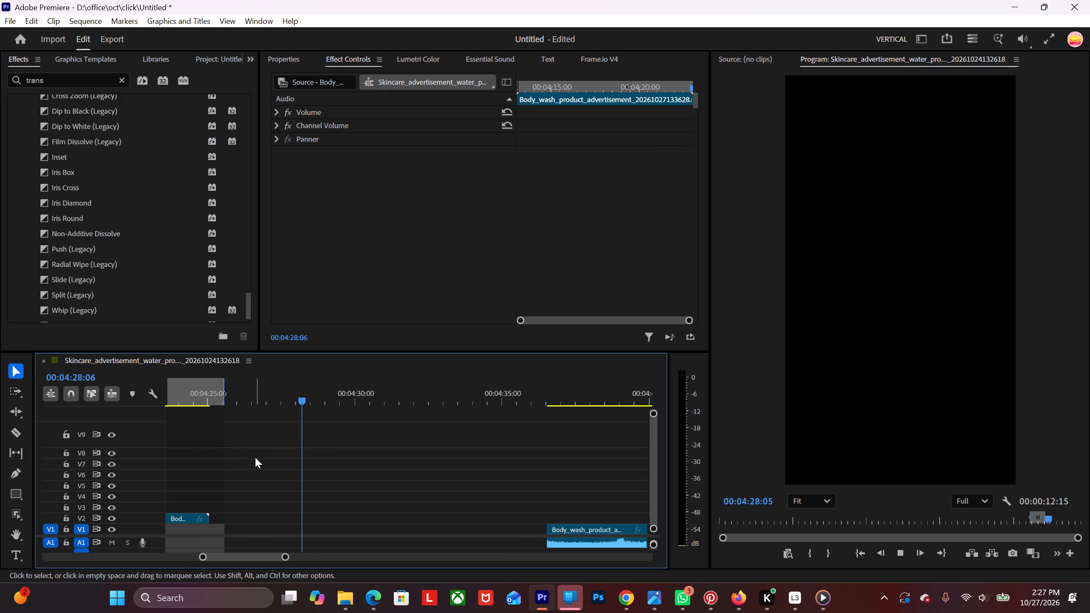
pyautogui.press('space')
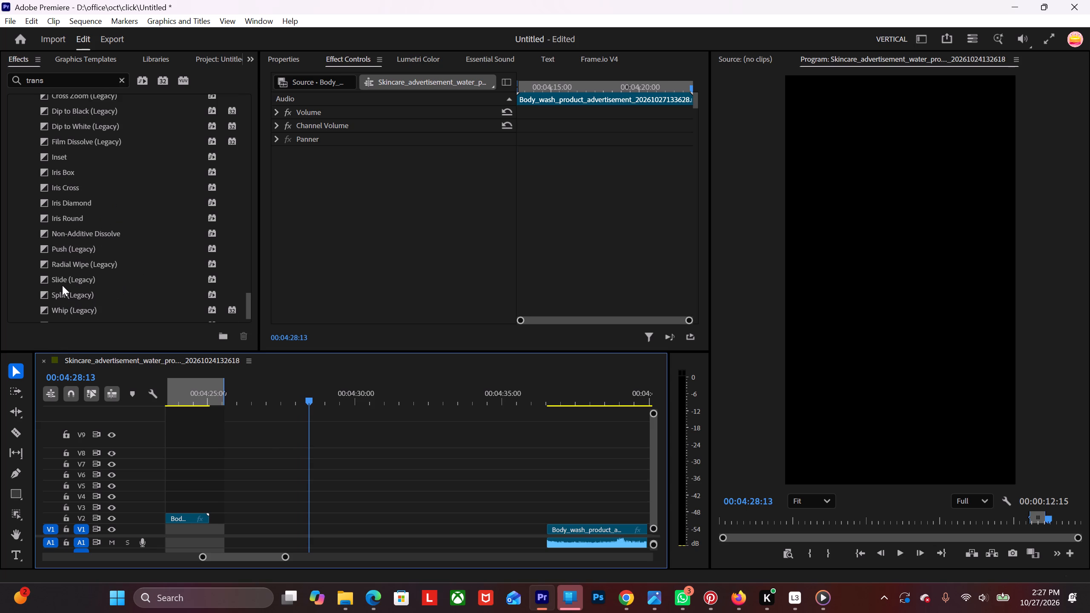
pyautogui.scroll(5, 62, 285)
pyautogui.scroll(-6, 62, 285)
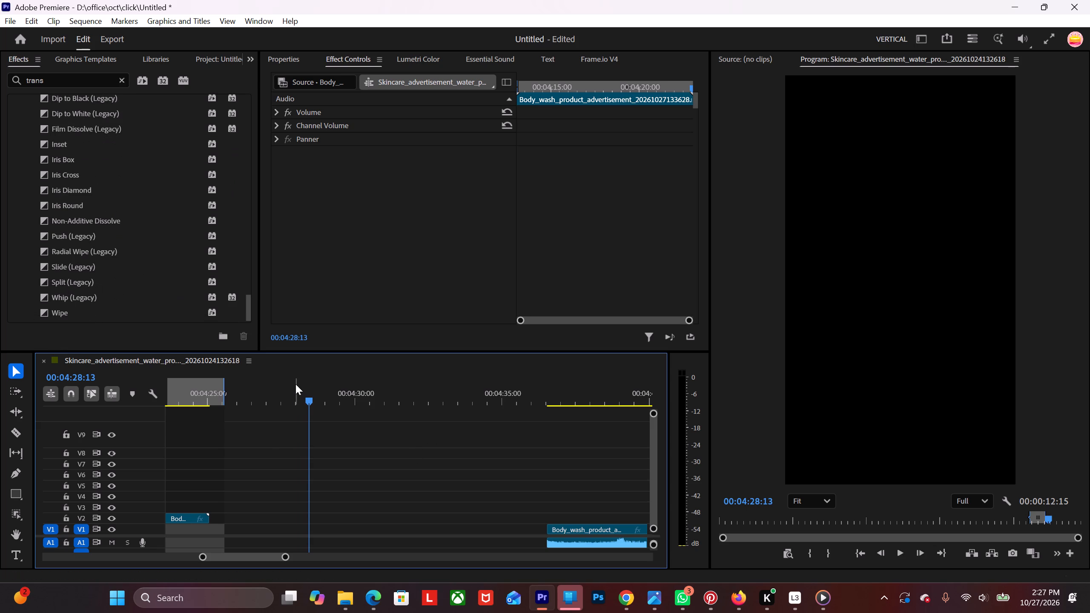
# Open the Animation Composer extension.
pyautogui.moveTo(304, 394); pyautogui.dragTo(286, 462)
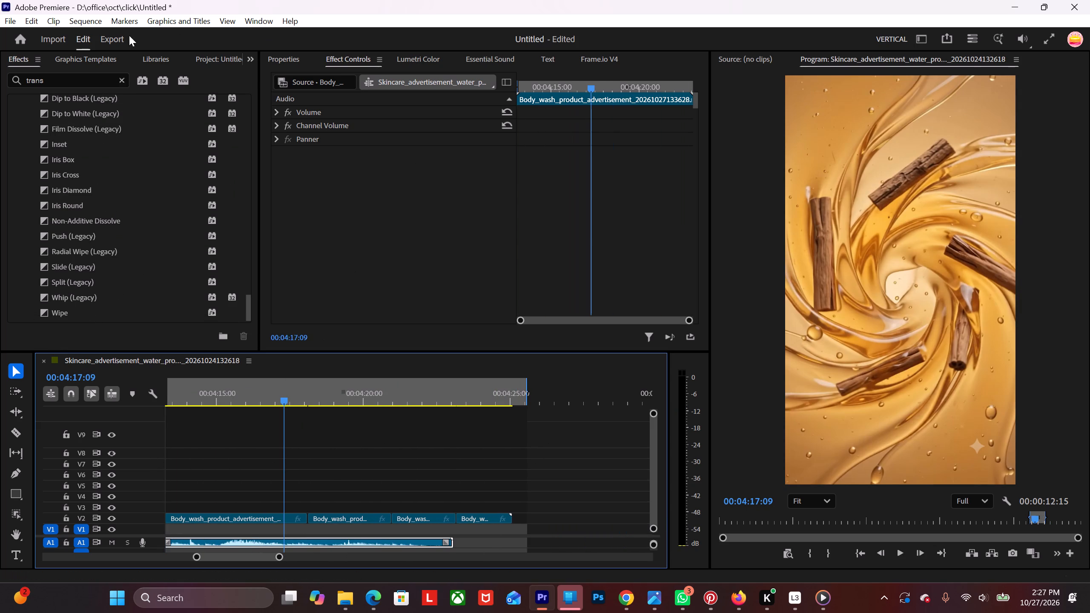
pyautogui.click(246, 13)
pyautogui.click(255, 18)
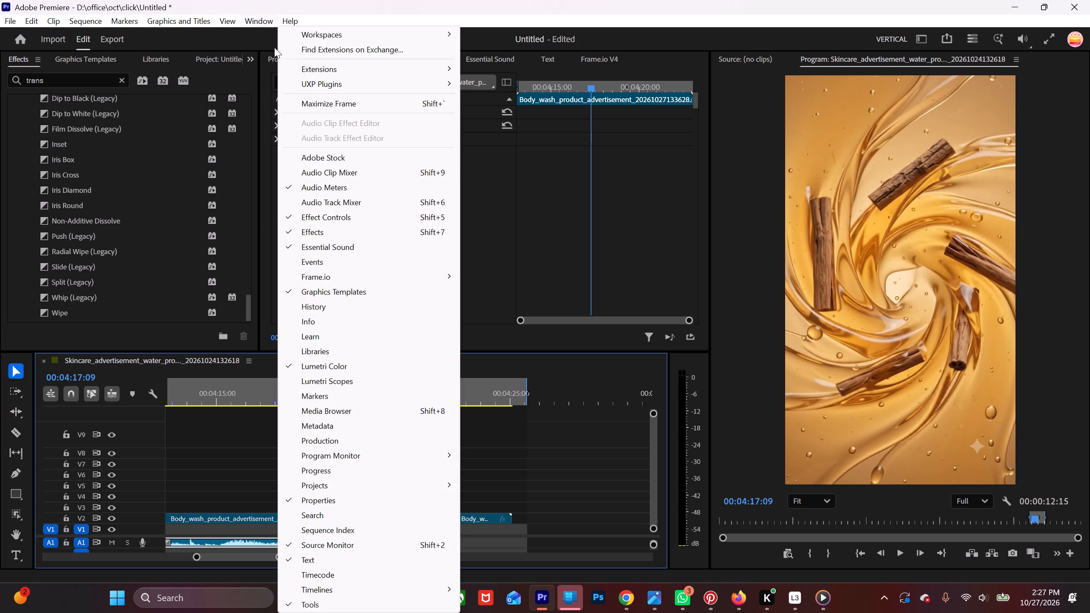
pyautogui.click(295, 69)
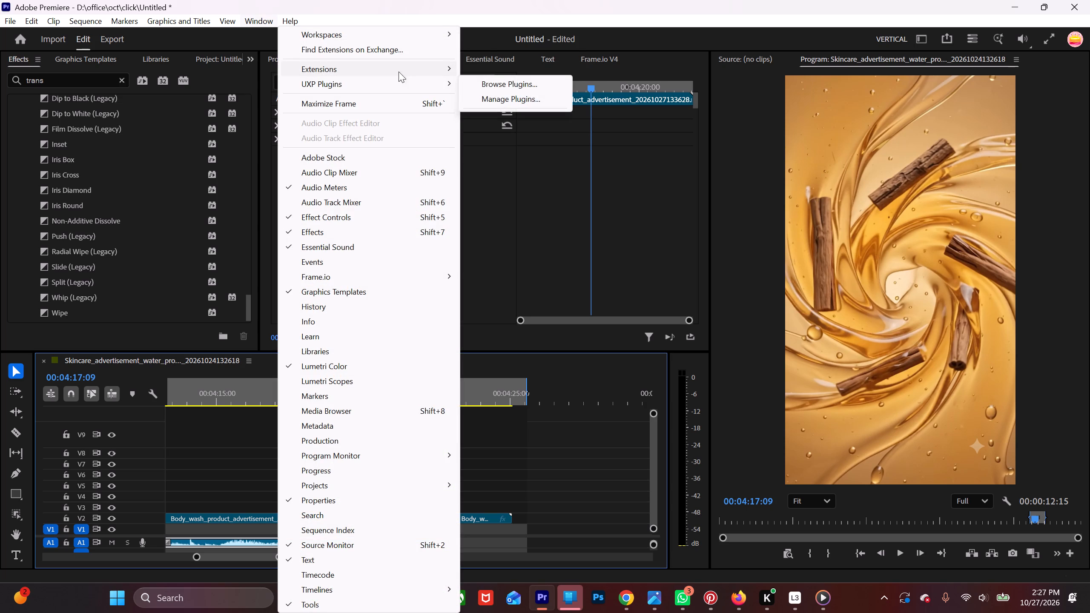
pyautogui.click(503, 66)
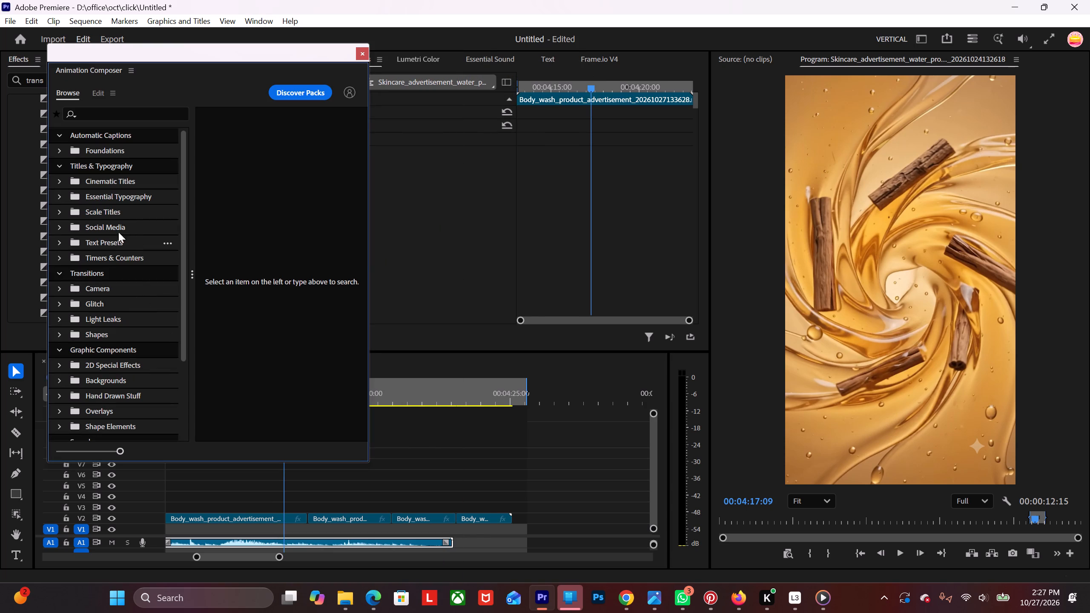
# Browse the Camera and Glitch transition presets in Animation Composer.
pyautogui.click(115, 289)
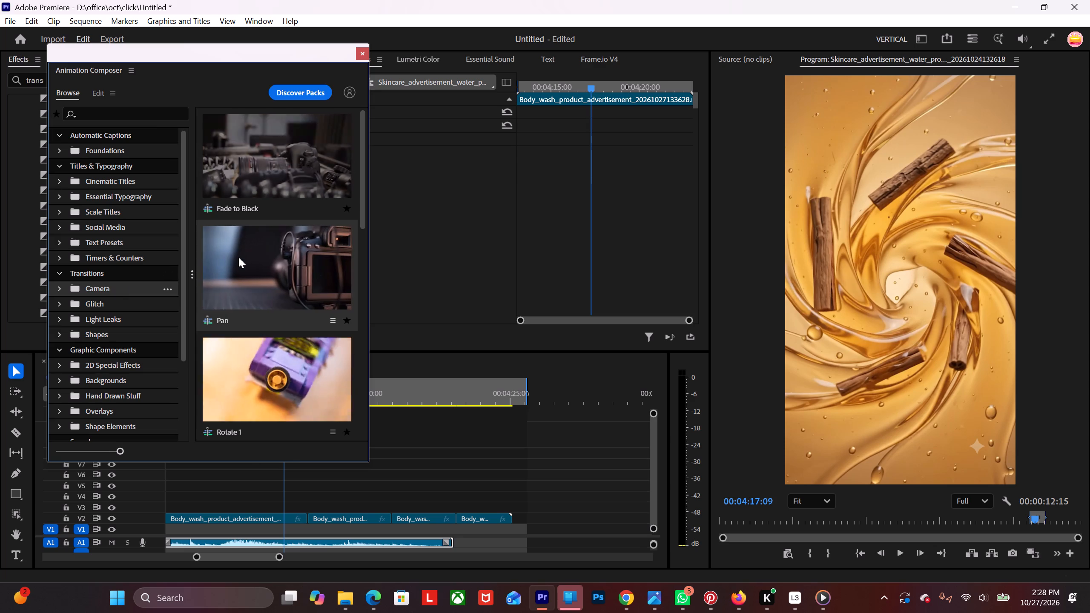
pyautogui.scroll(-1, 238, 257)
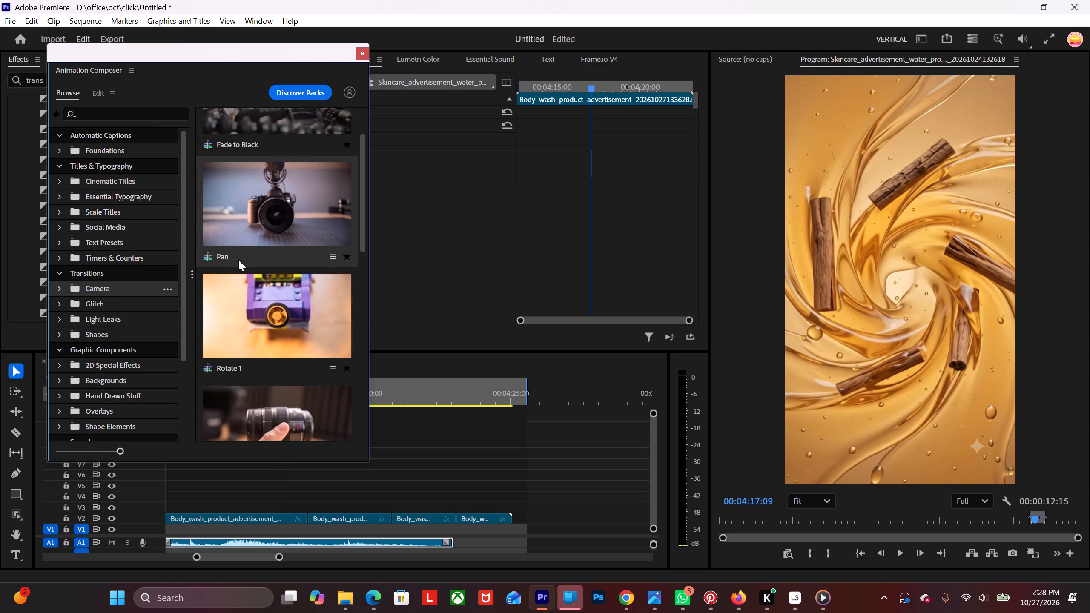
pyautogui.scroll(-5, 238, 260)
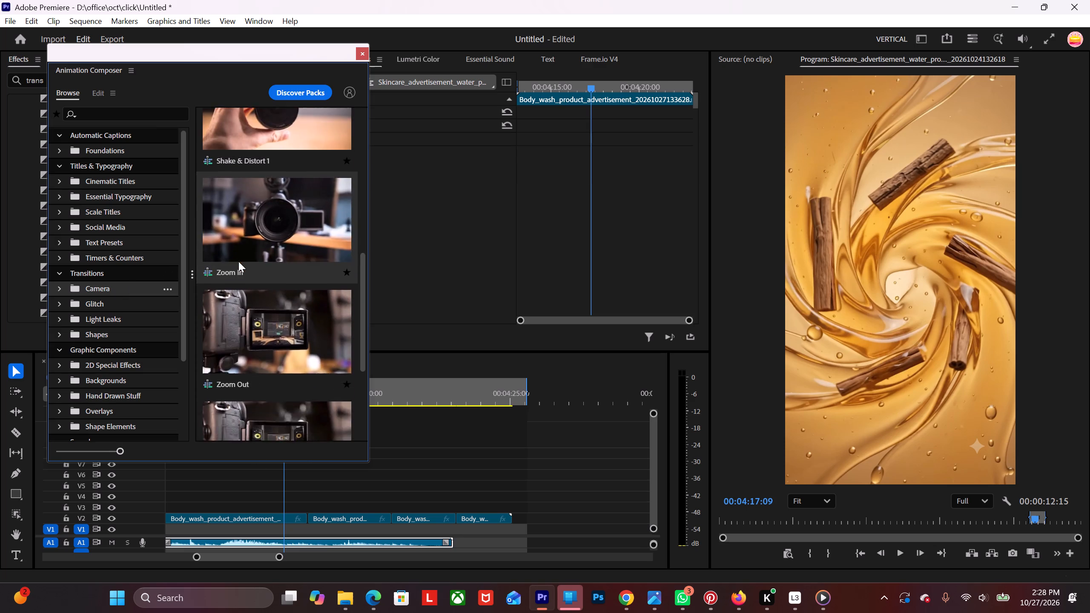
pyautogui.scroll(-8, 238, 261)
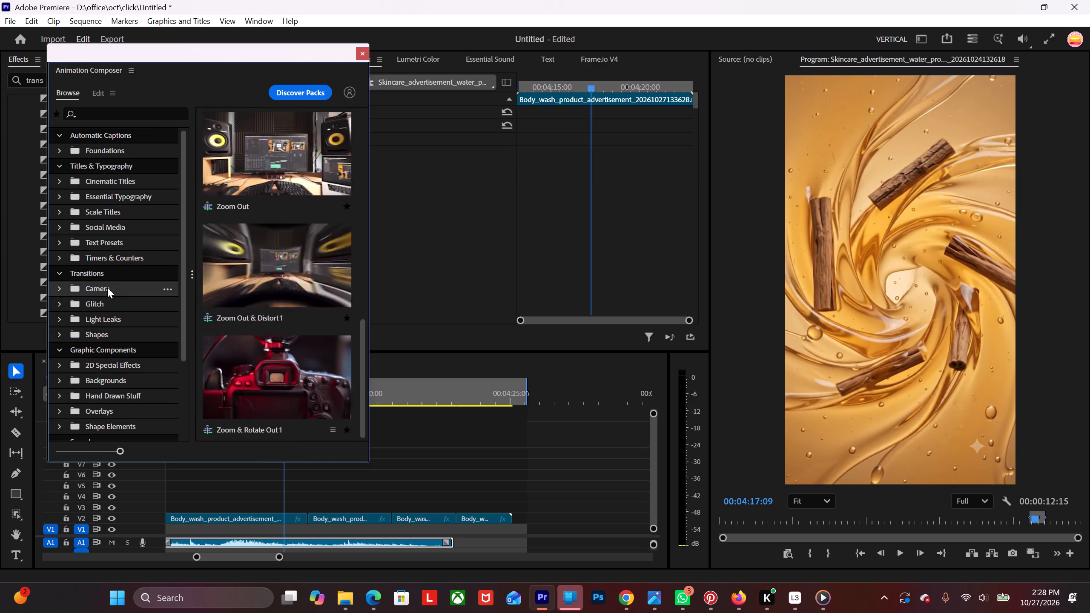
pyautogui.click(105, 306)
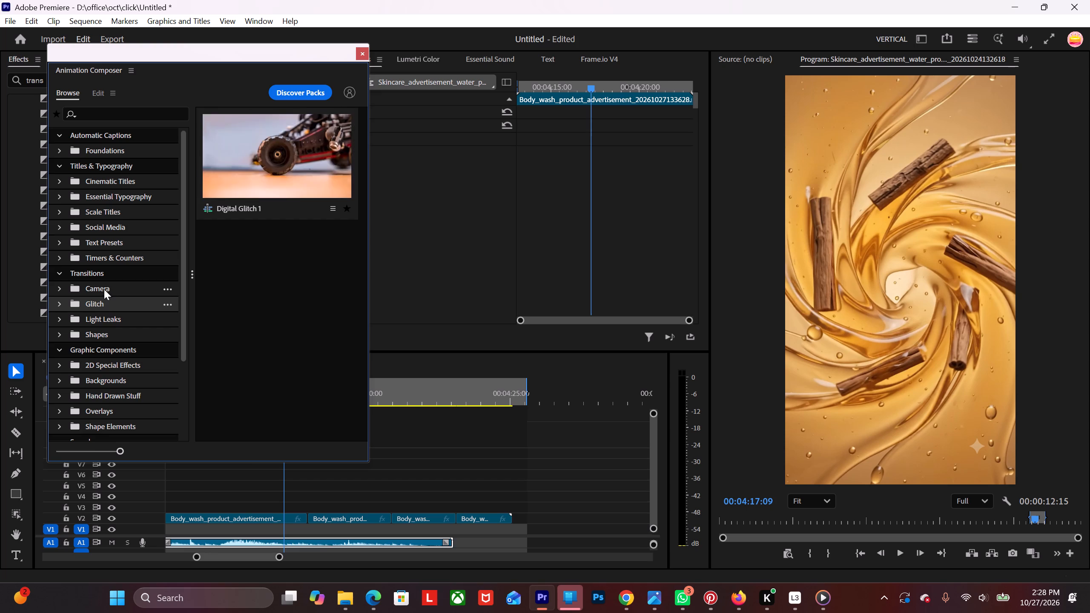
# Add the Generated Light Leak 9 transition on V3 over the cut between the last two V2 clips, and close Animation Composer.
pyautogui.click(106, 323)
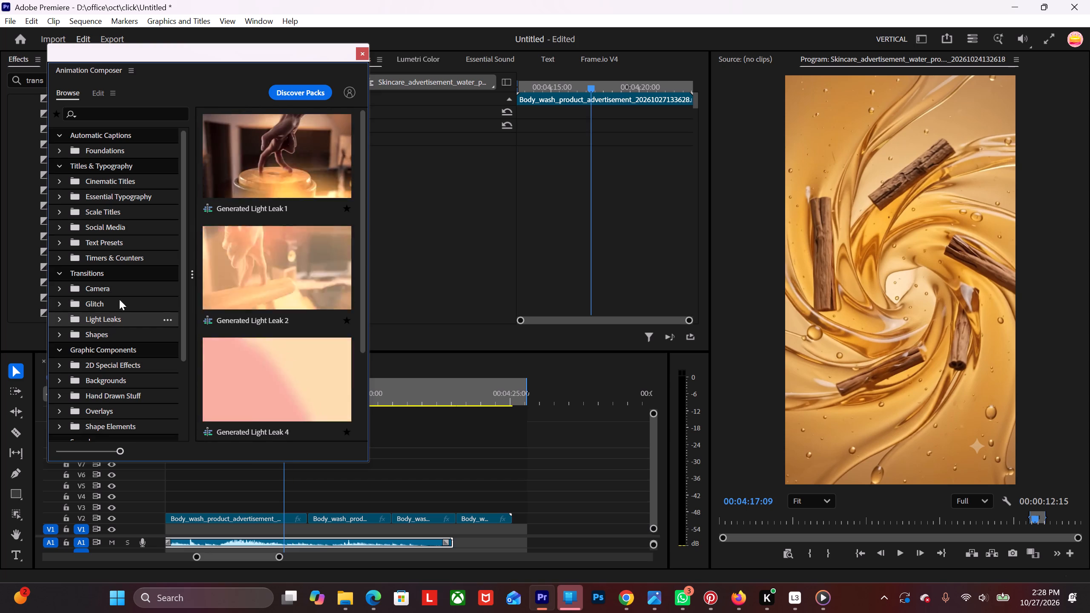
pyautogui.scroll(-5, 296, 272)
pyautogui.scroll(-1, 288, 360)
pyautogui.moveTo(267, 371); pyautogui.dragTo(357, 372)
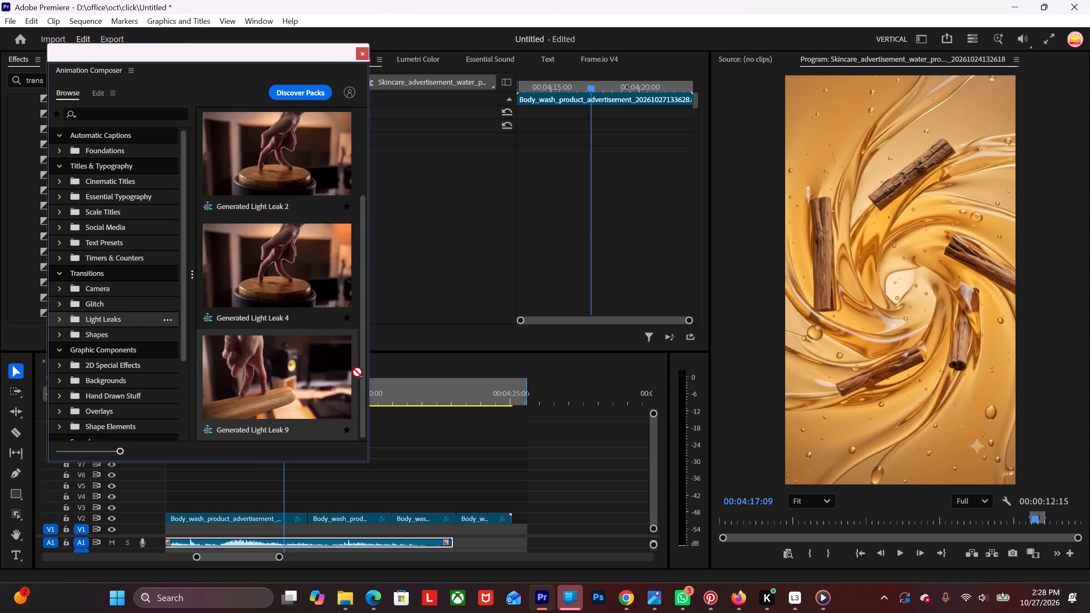
pyautogui.moveTo(357, 372); pyautogui.dragTo(456, 511)
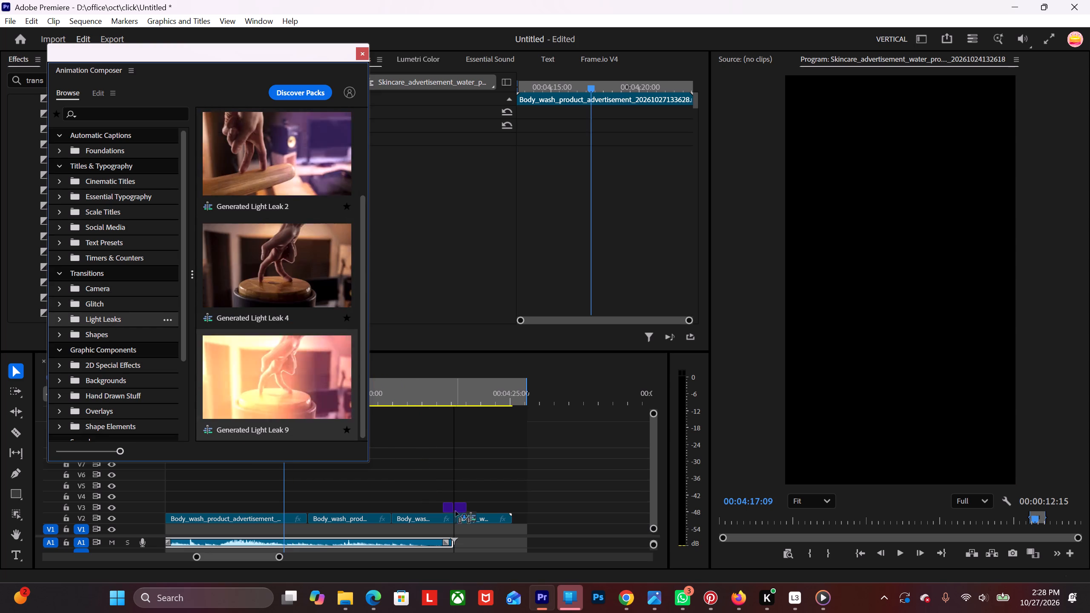
pyautogui.moveTo(456, 511); pyautogui.dragTo(456, 509)
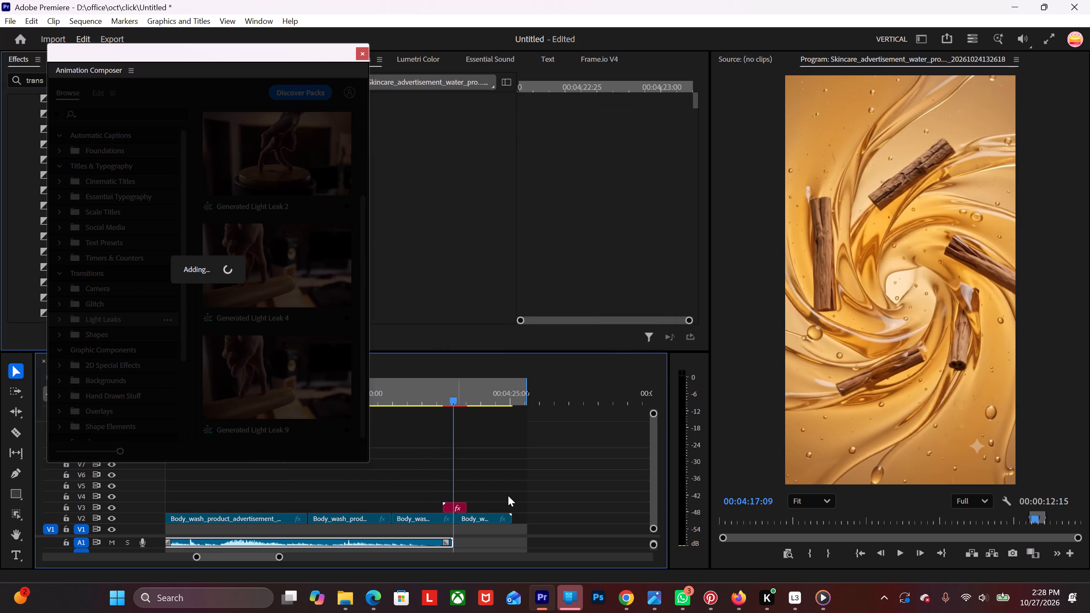
pyautogui.click(438, 456)
pyautogui.click(422, 417)
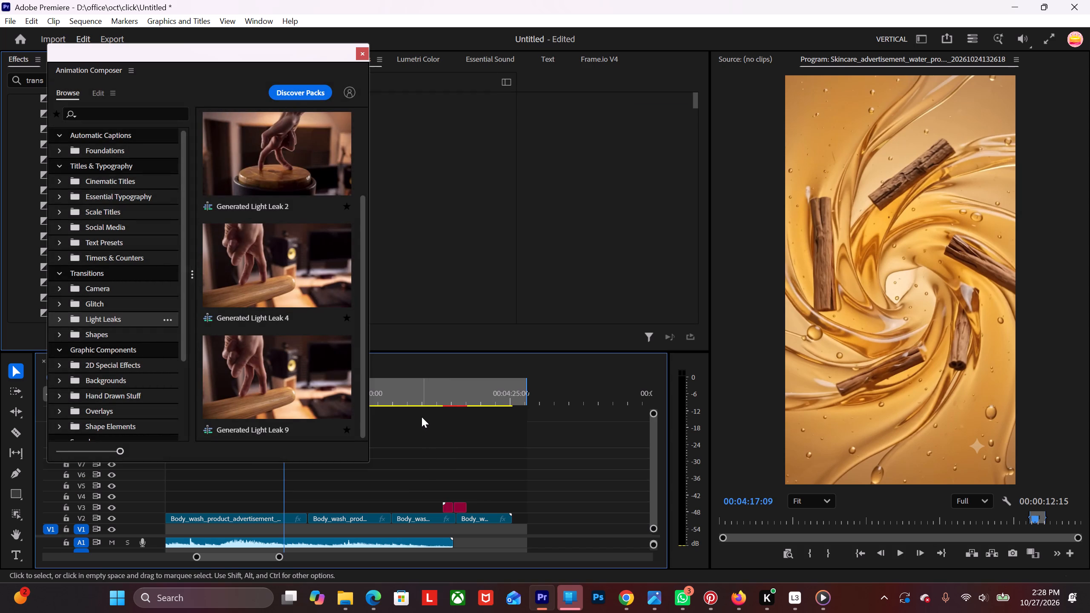
pyautogui.click(359, 53)
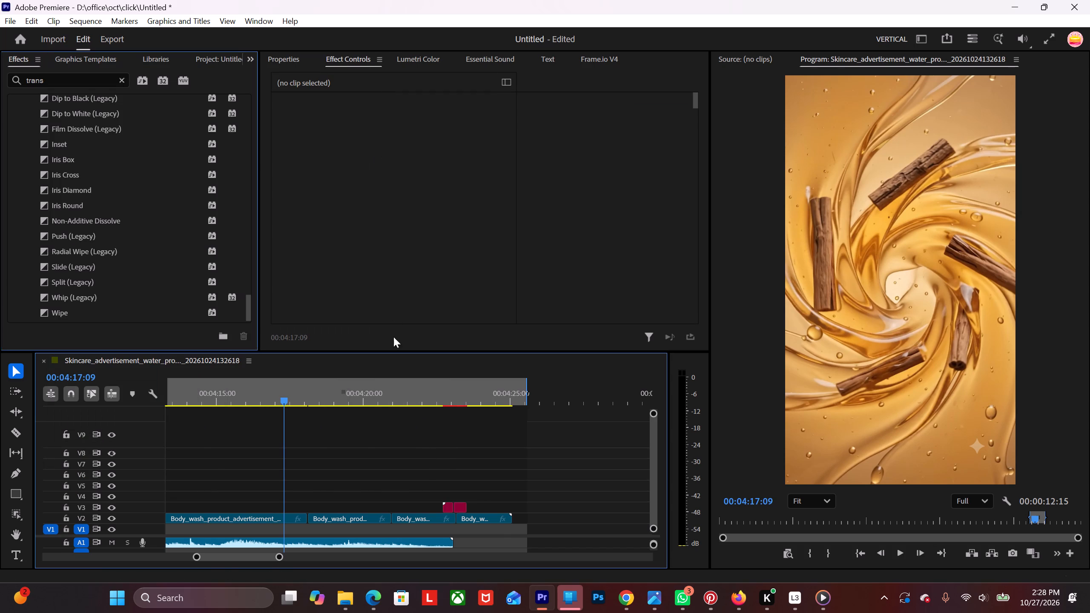
# Shift the light leak on V3 slightly later so its midpoint lines up with the last V2 cut.
pyautogui.keyDown('alt'); pyautogui.scroll(5, 381, 383); pyautogui.keyUp('alt')
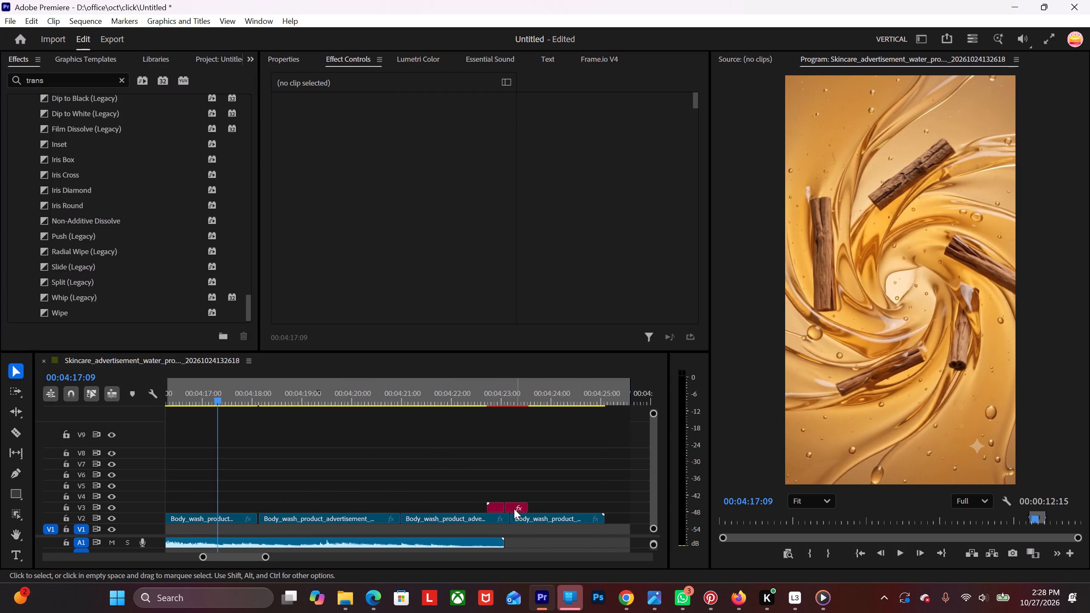
pyautogui.moveTo(514, 509); pyautogui.dragTo(518, 509)
# Duplicate the light leak on V3 over the cut between the second and third V2 clips.
pyautogui.keyDown('alt'); pyautogui.moveTo(518, 509); pyautogui.dragTo(445, 502); pyautogui.keyUp('alt')
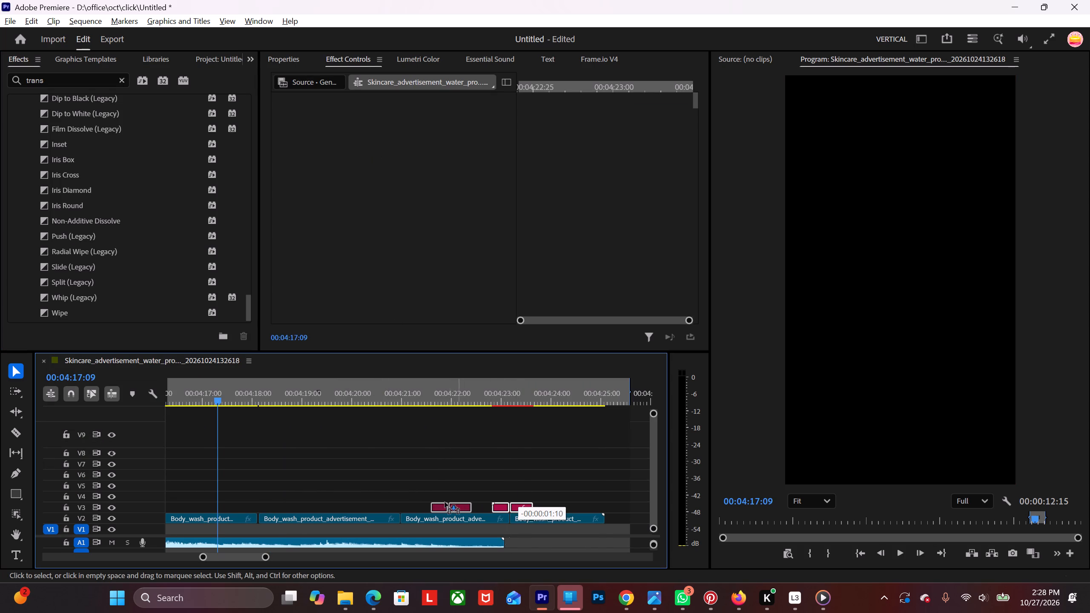
pyautogui.keyDown('alt'); pyautogui.moveTo(445, 502); pyautogui.dragTo(416, 505); pyautogui.keyUp('alt')
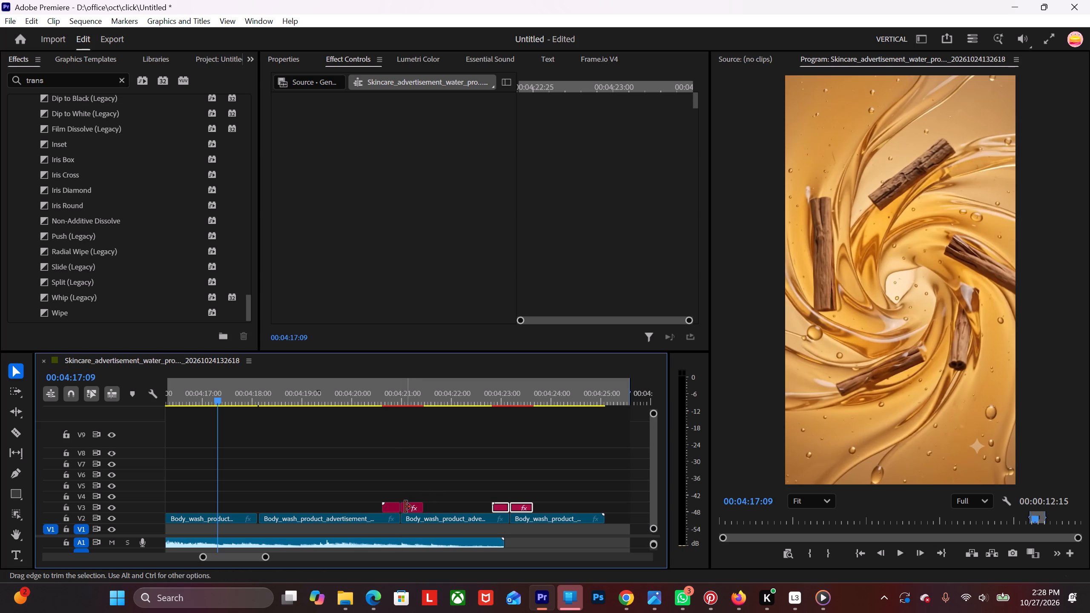
# Duplicate both pieces of the middle light leak and centre the copy on V3 over the cut between the first two V2 clips.
pyautogui.keyDown('alt'); pyautogui.click(407, 510); pyautogui.keyUp('alt')
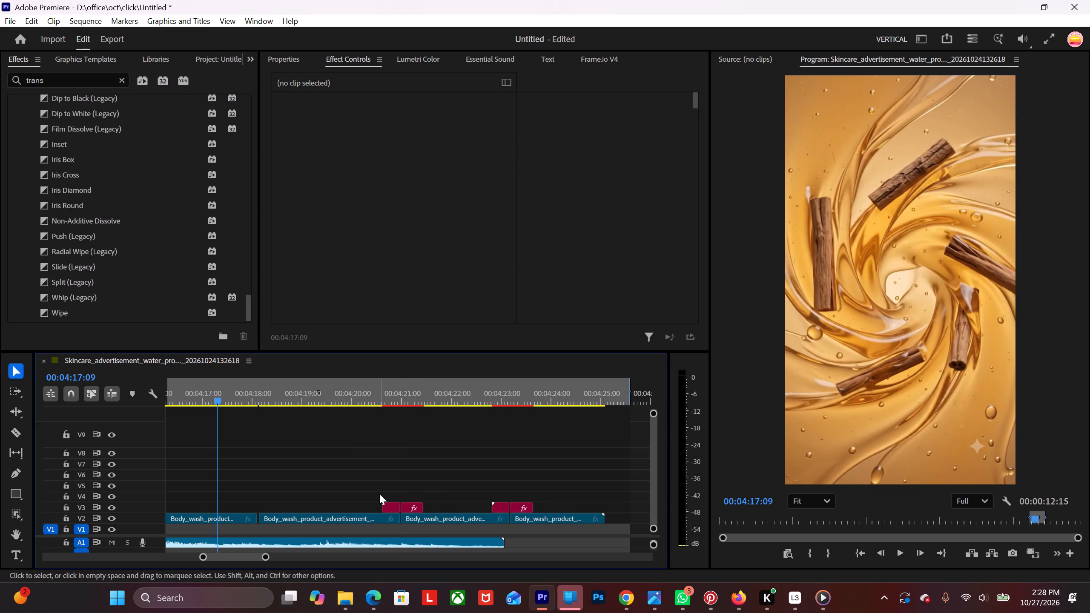
pyautogui.moveTo(379, 494); pyautogui.dragTo(407, 507)
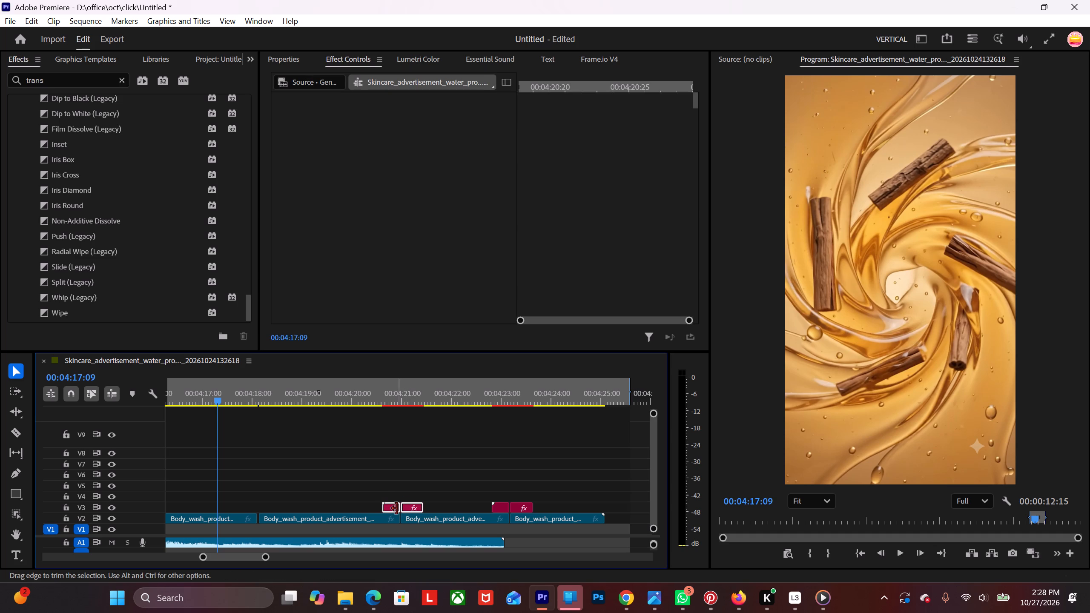
pyautogui.keyDown('alt'); pyautogui.scroll(8, 394, 509); pyautogui.keyUp('alt')
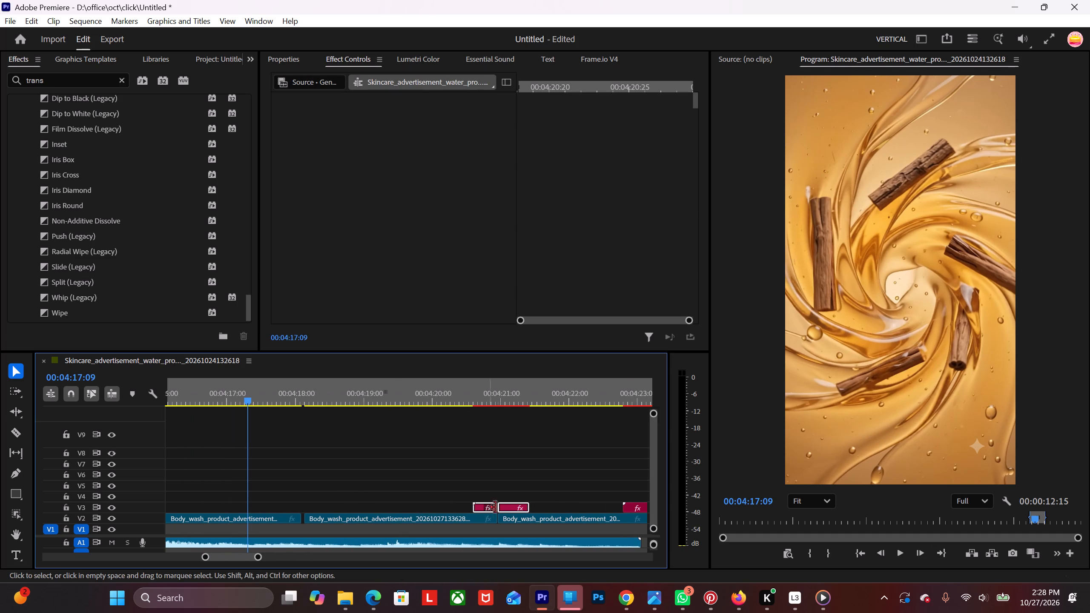
pyautogui.keyDown('alt'); pyautogui.moveTo(507, 499); pyautogui.dragTo(499, 505); pyautogui.keyUp('alt')
pyautogui.moveTo(467, 470); pyautogui.dragTo(513, 504)
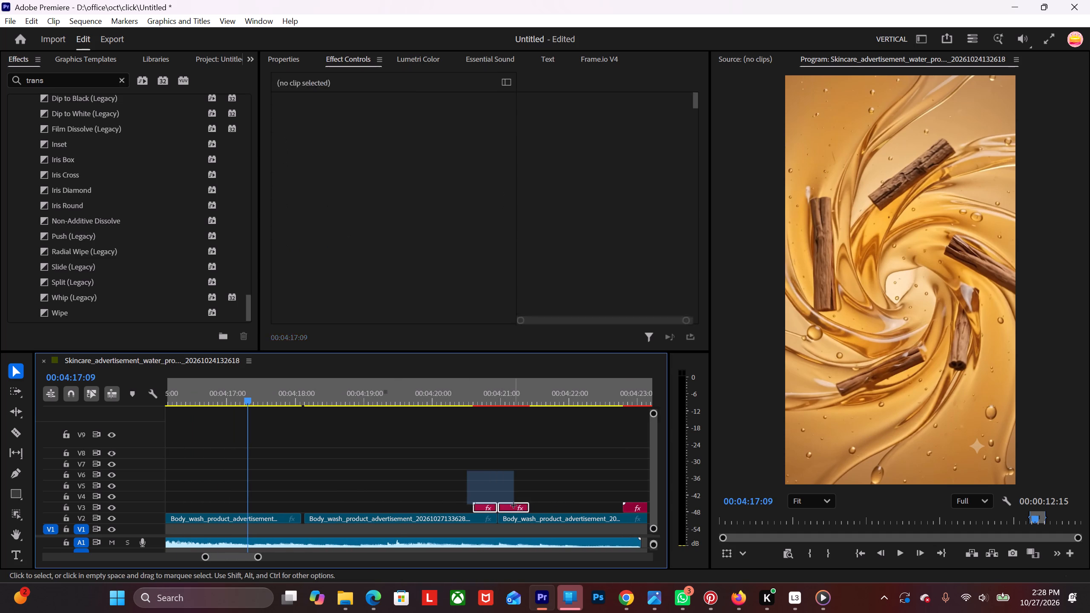
pyautogui.keyDown('alt'); pyautogui.moveTo(509, 506); pyautogui.dragTo(332, 501); pyautogui.keyUp('alt')
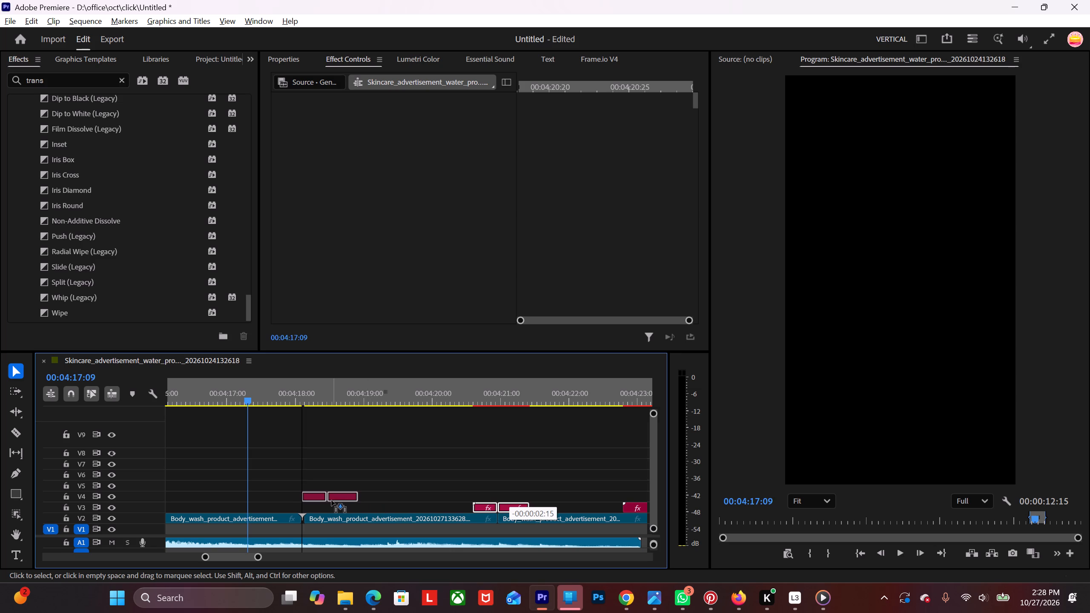
pyautogui.keyDown('alt'); pyautogui.moveTo(332, 501); pyautogui.dragTo(332, 500); pyautogui.keyUp('alt')
pyautogui.scroll(13, 304, 497)
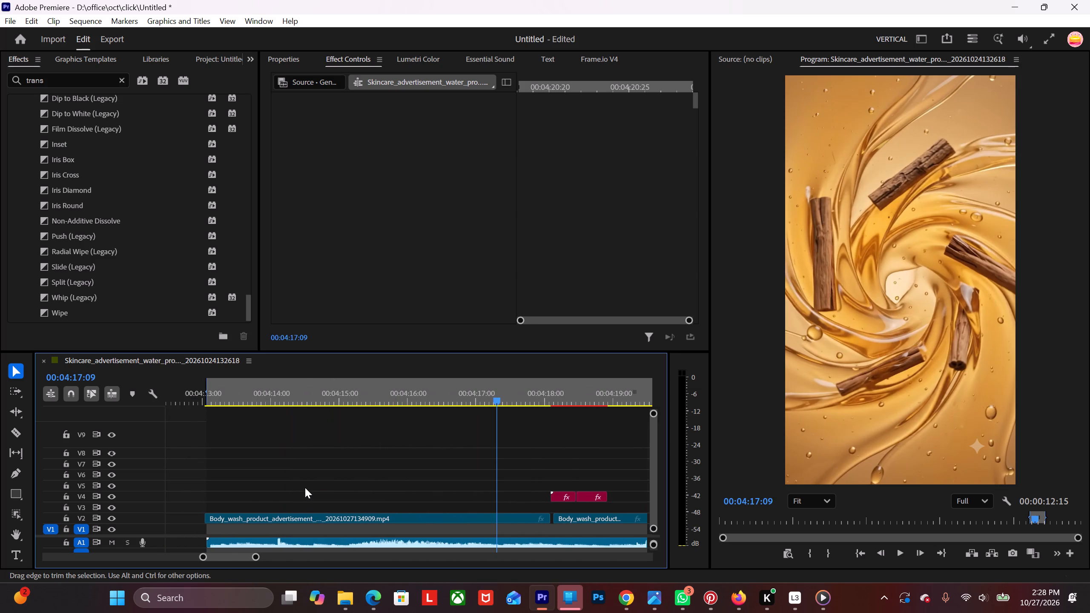
pyautogui.click(519, 519)
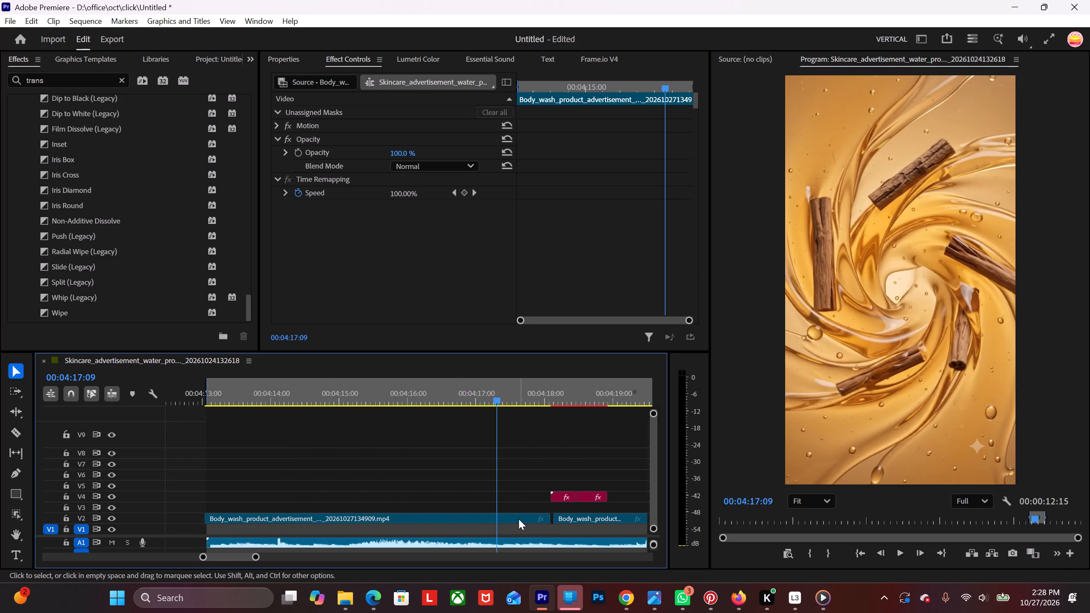
pyautogui.moveTo(543, 480); pyautogui.dragTo(583, 498)
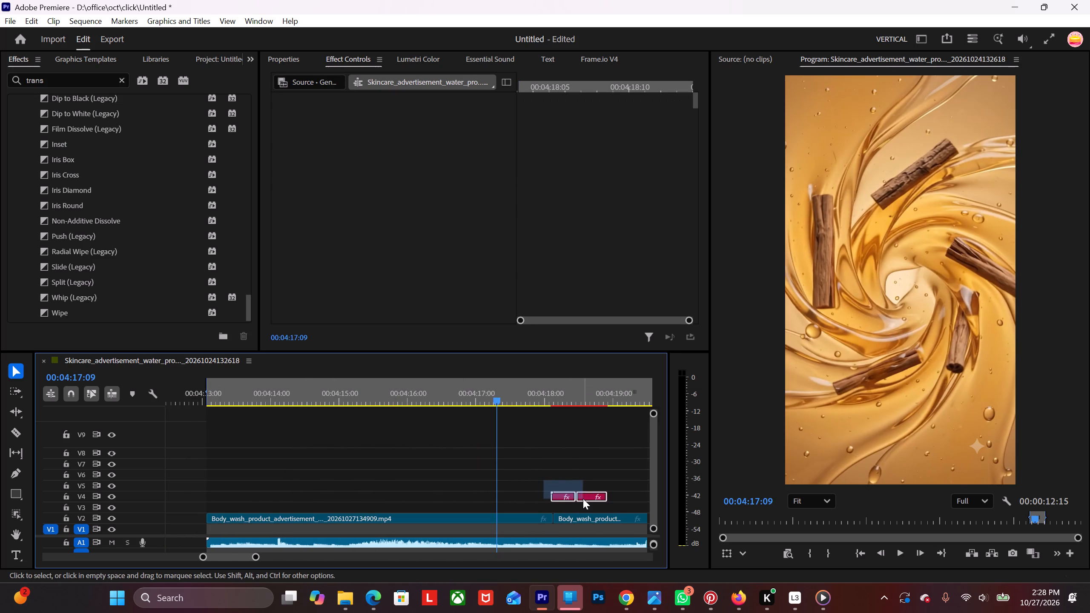
pyautogui.moveTo(583, 496); pyautogui.dragTo(570, 507)
# Scrub back and forth through the first V2 clip up to the first light leak to examine its picture and audio.
pyautogui.scroll(-16, 561, 506)
pyautogui.scroll(-6, 507, 498)
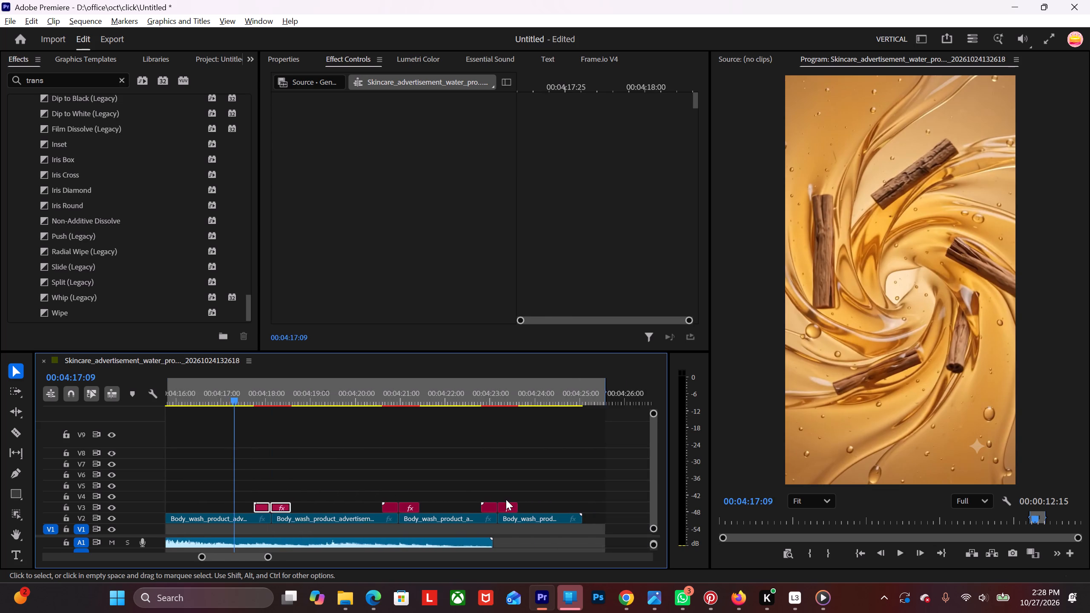
pyautogui.keyDown('alt'); pyautogui.scroll(-3, 505, 499); pyautogui.keyUp('alt')
pyautogui.scroll(5, 304, 487)
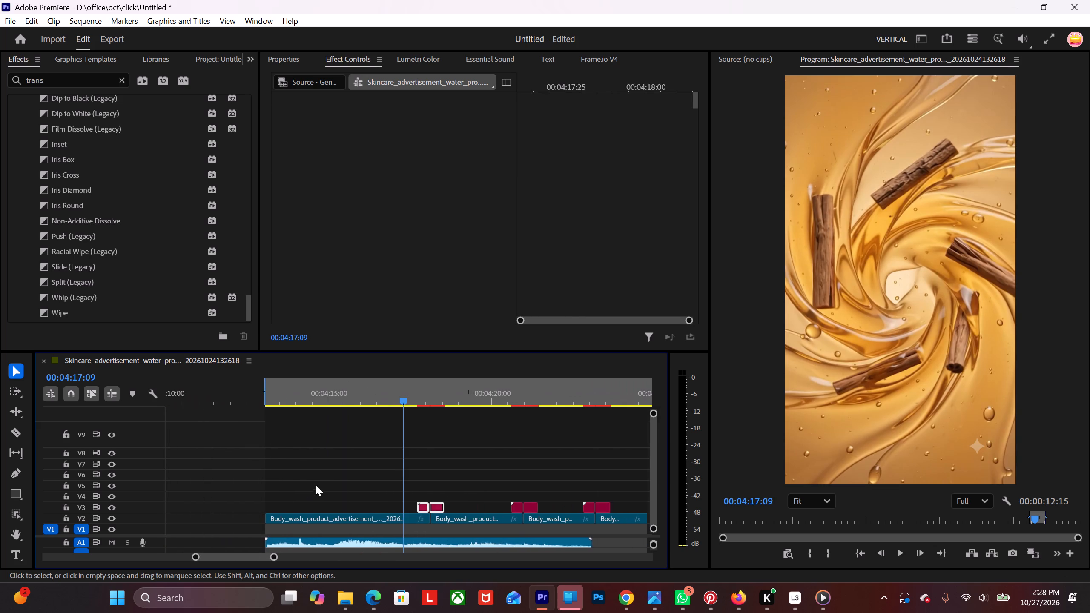
pyautogui.keyDown('alt'); pyautogui.scroll(5, 321, 487); pyautogui.keyUp('alt')
pyautogui.moveTo(449, 387); pyautogui.dragTo(316, 432)
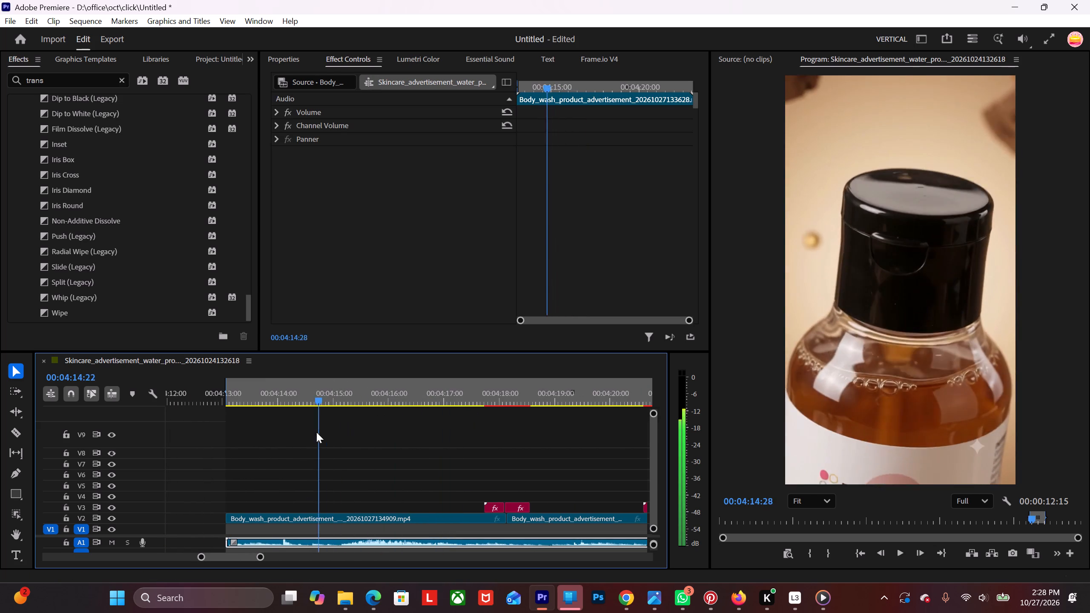
pyautogui.moveTo(316, 432); pyautogui.dragTo(281, 455)
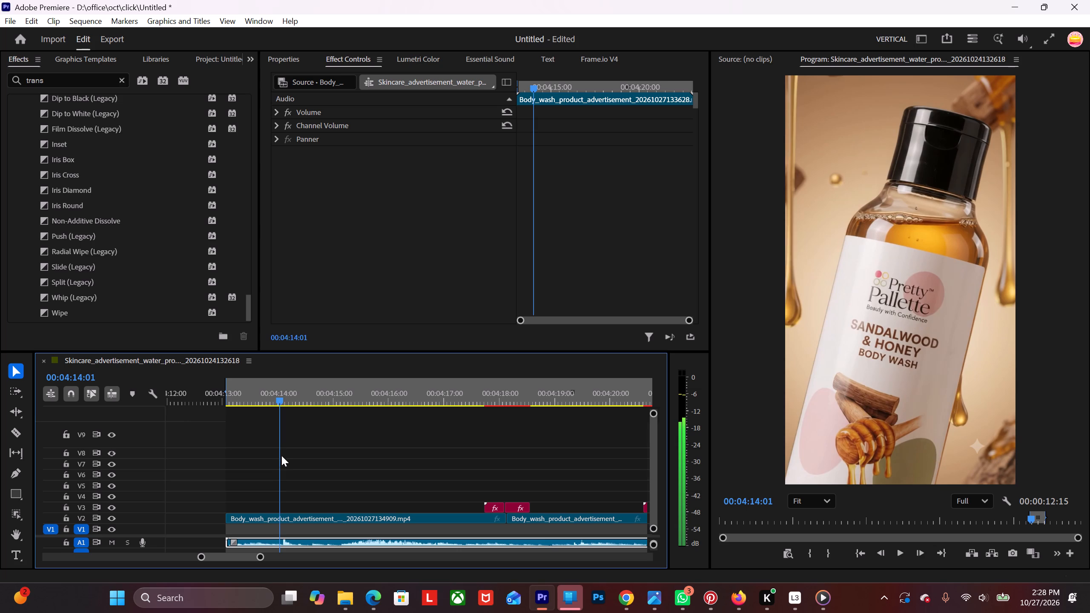
pyautogui.moveTo(281, 455); pyautogui.dragTo(293, 441)
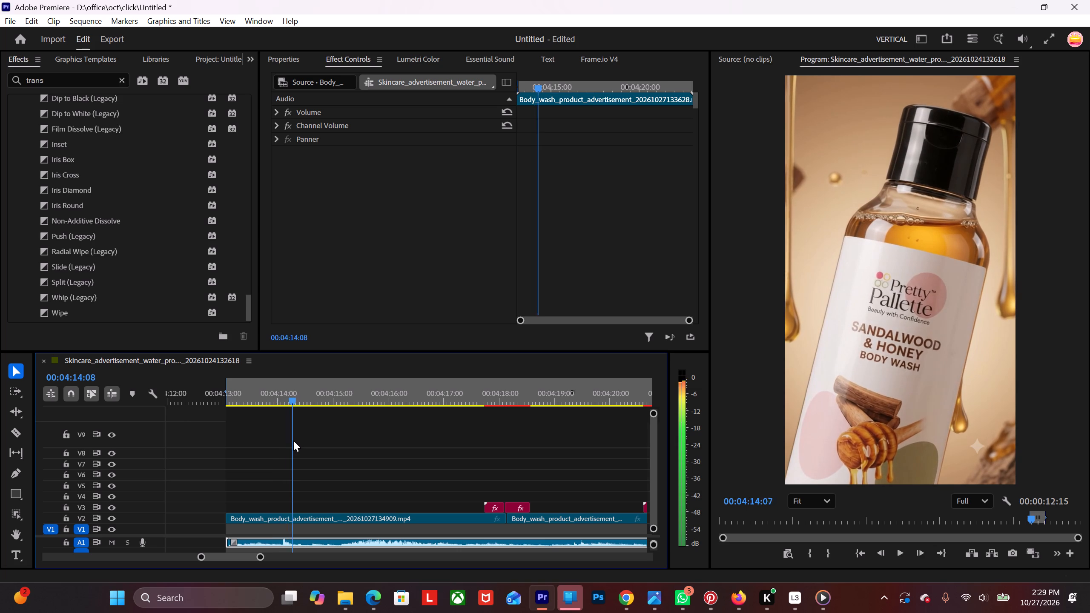
pyautogui.moveTo(293, 441); pyautogui.dragTo(329, 425)
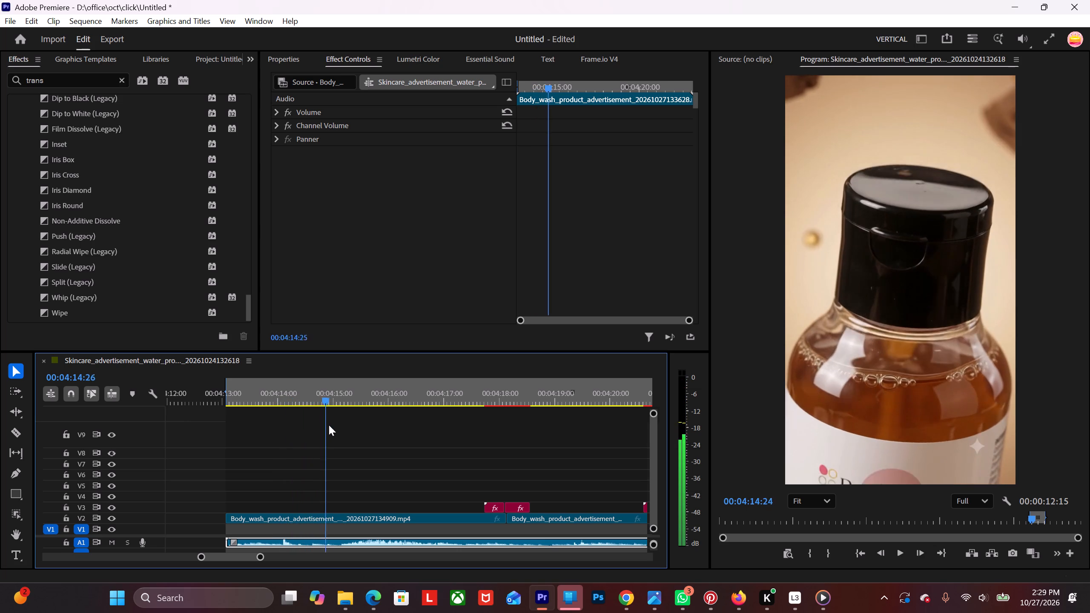
pyautogui.moveTo(329, 425); pyautogui.dragTo(415, 424)
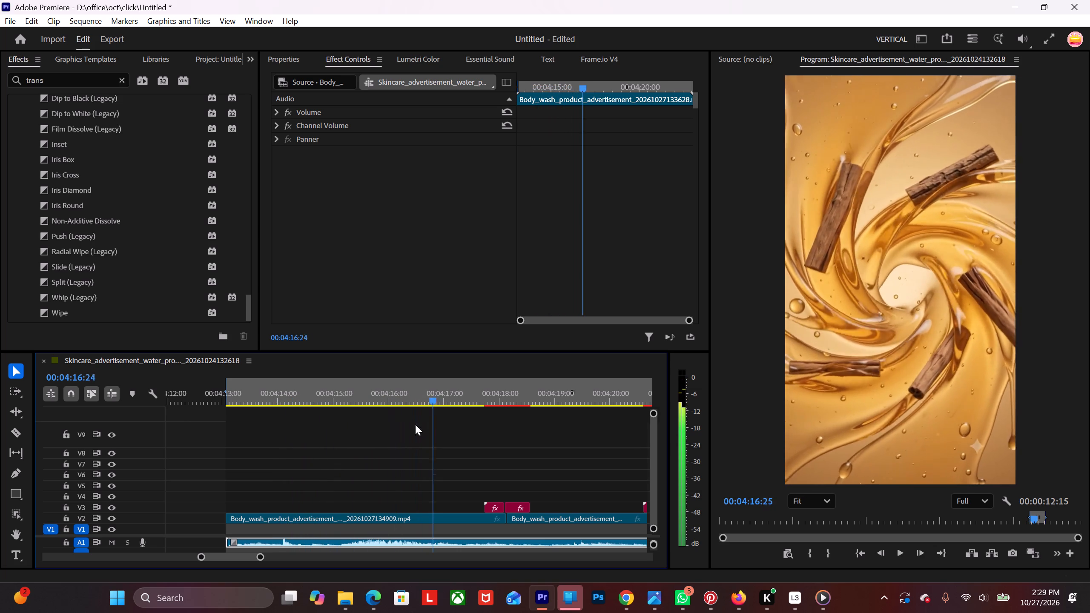
pyautogui.moveTo(415, 424); pyautogui.dragTo(255, 482)
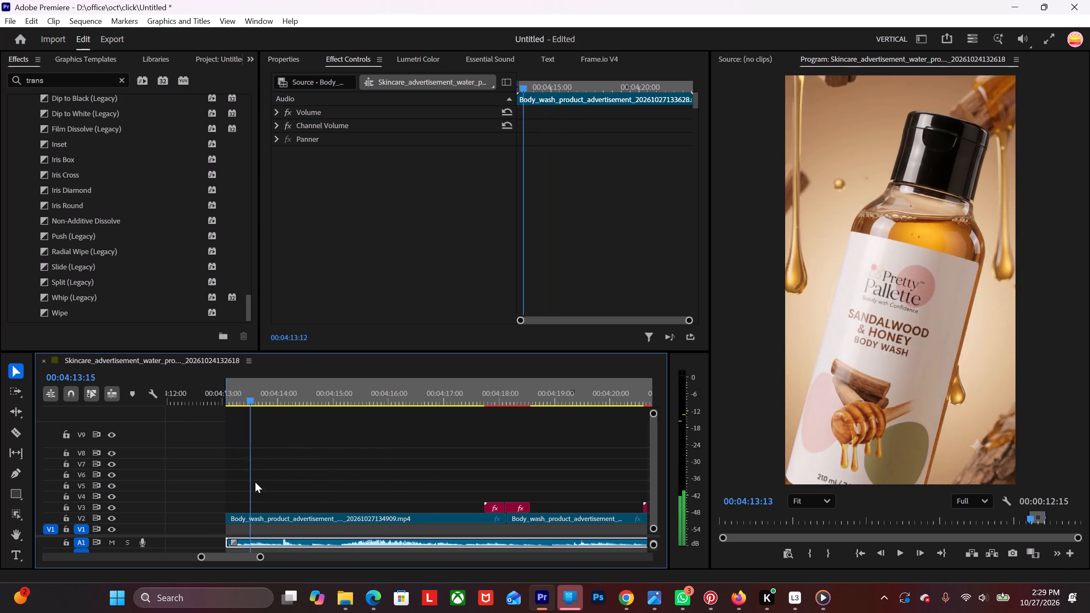
pyautogui.moveTo(255, 482); pyautogui.dragTo(301, 471)
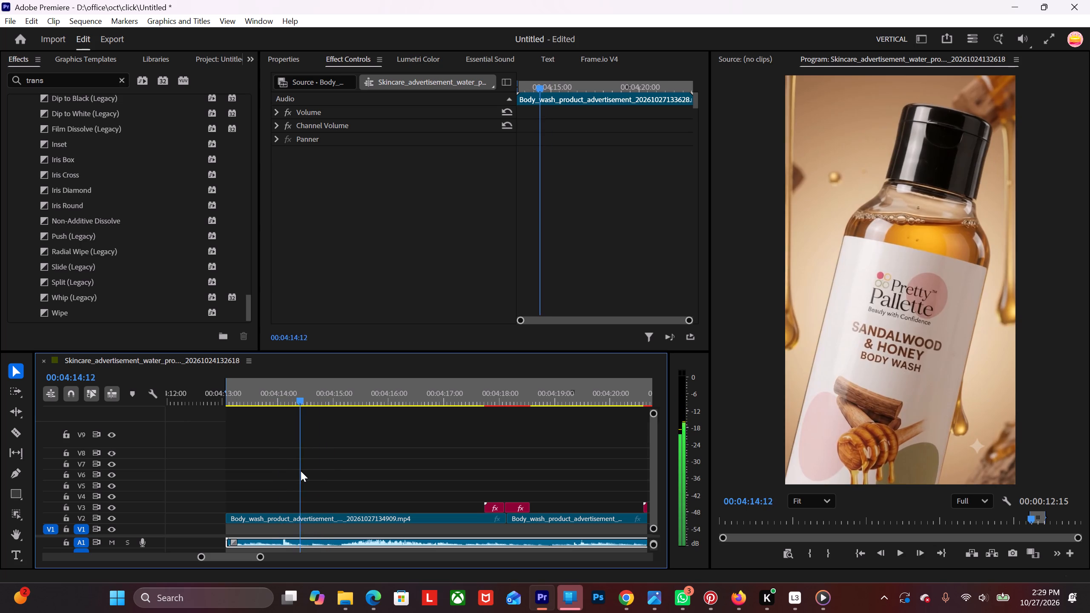
pyautogui.moveTo(301, 471); pyautogui.dragTo(388, 456)
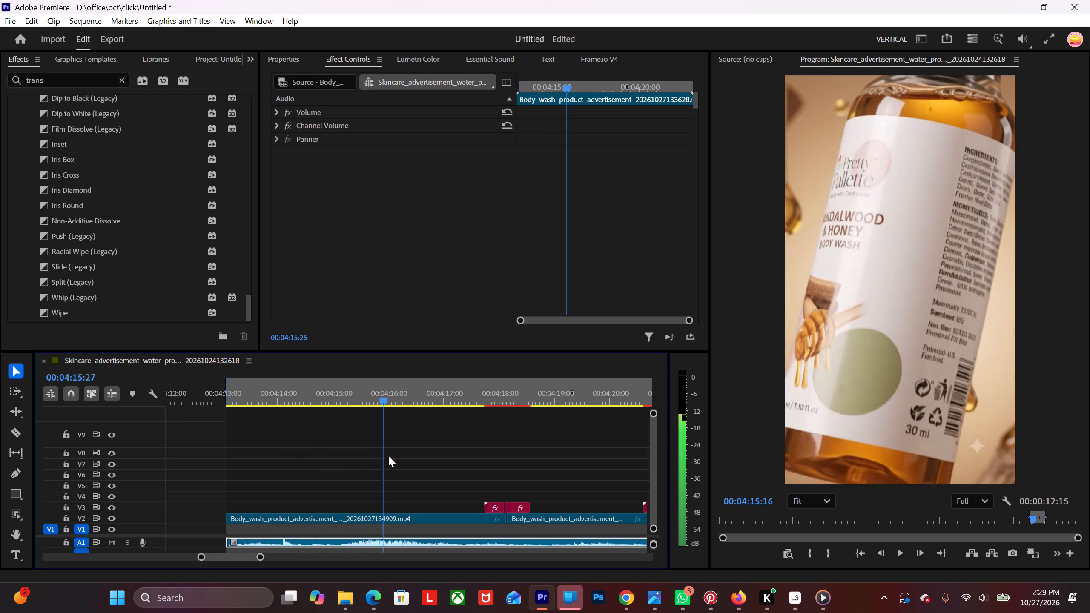
pyautogui.moveTo(388, 456); pyautogui.dragTo(485, 456)
# Play the sequence from 00:04:17:22 through all three light leaks to review the transitions and the final clip.
pyautogui.scroll(-14, 485, 469)
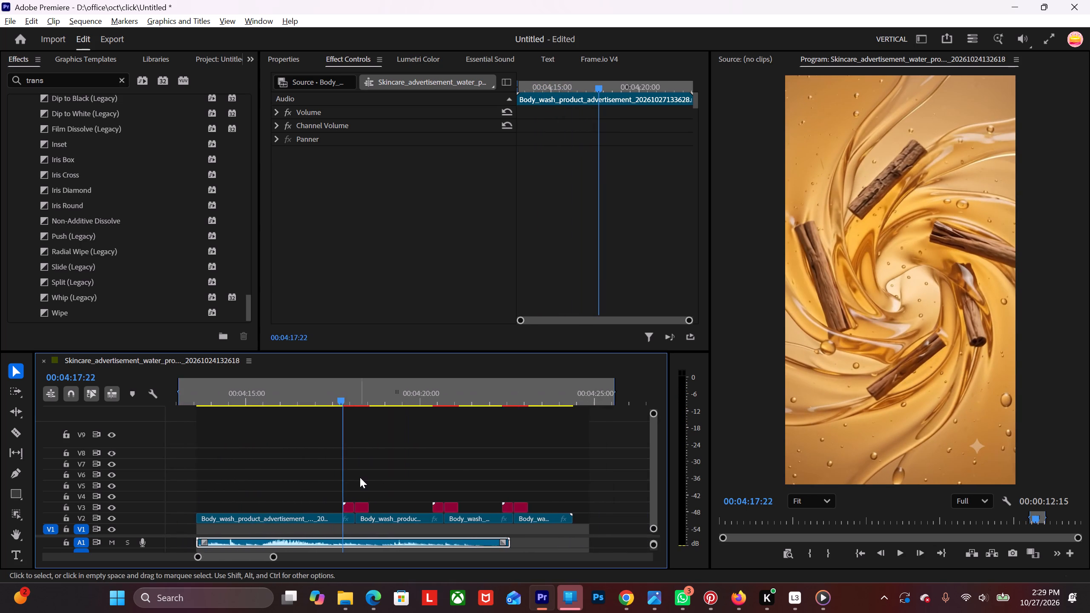
pyautogui.scroll(-1, 360, 477)
pyautogui.press('space')
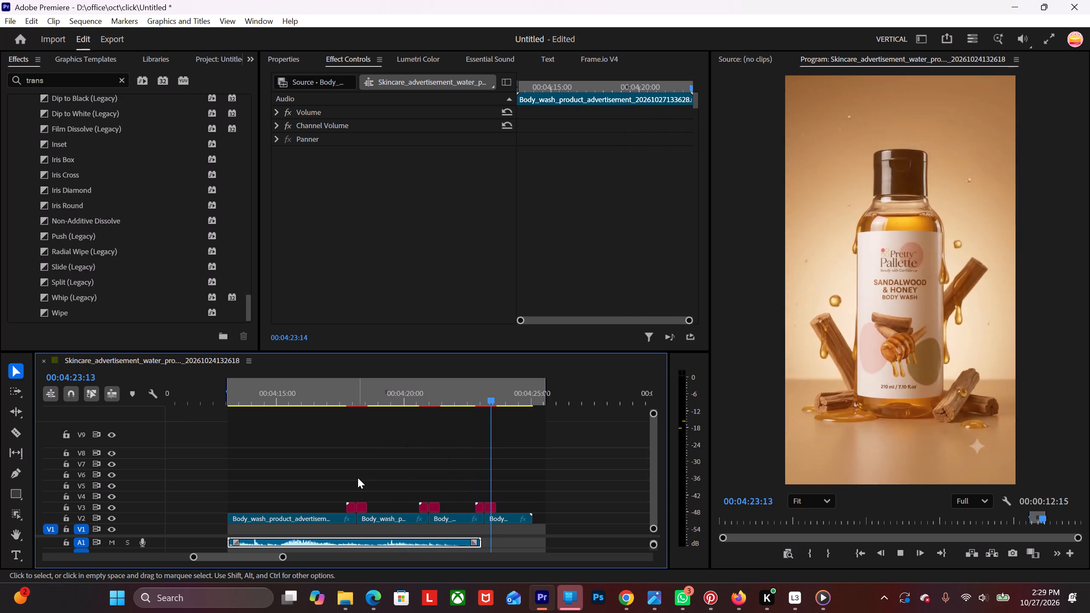
pyautogui.press('space')
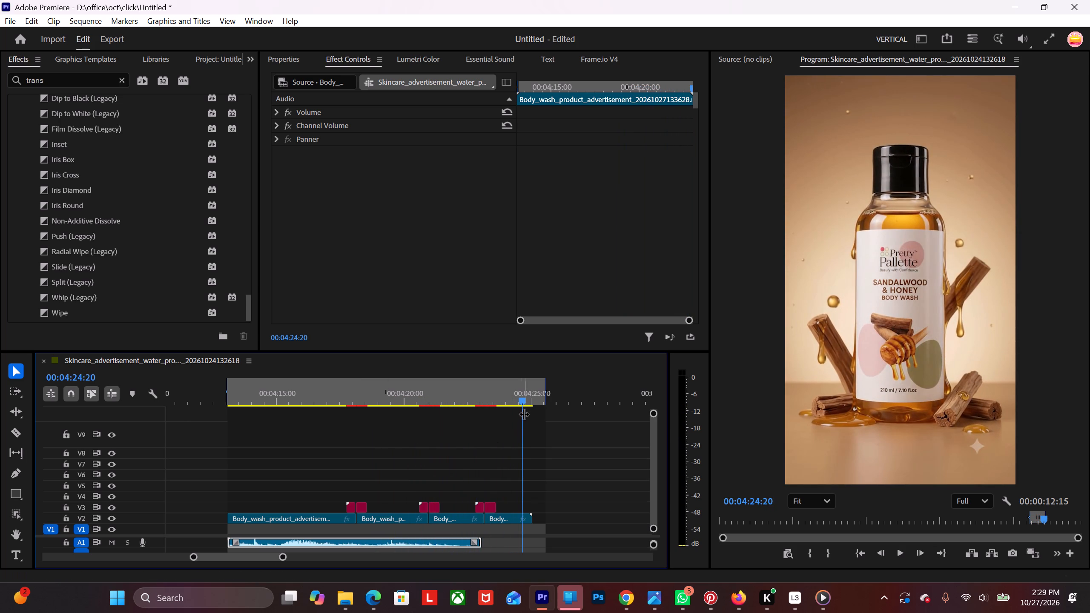
# Nudge both pieces of the first light leak on V3 slightly later so their join lines up with the first V2 cut.
pyautogui.moveTo(524, 399); pyautogui.dragTo(330, 429)
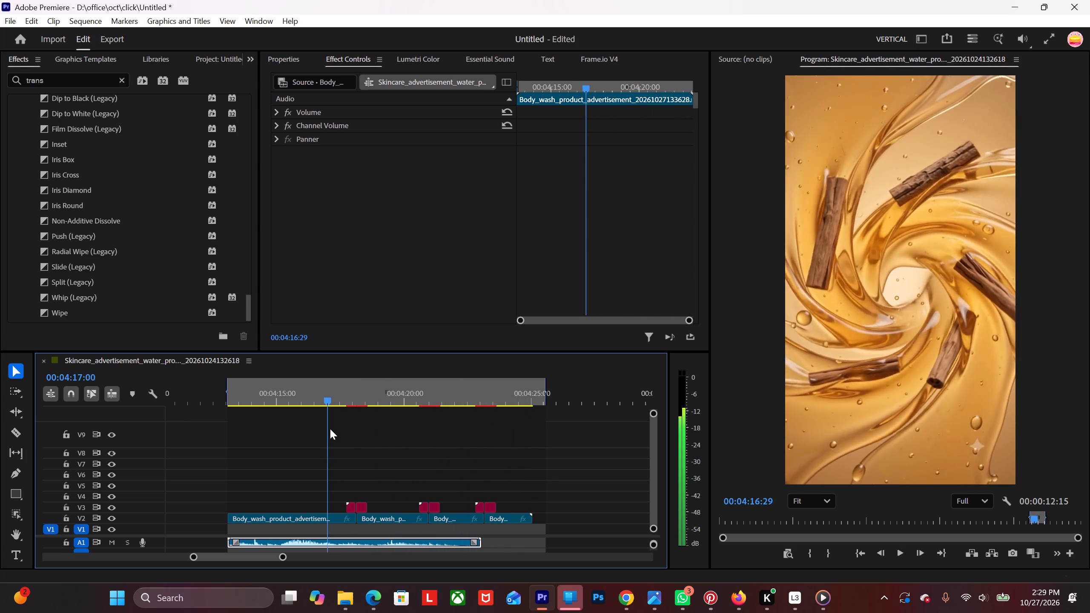
pyautogui.moveTo(330, 429); pyautogui.dragTo(357, 425)
pyautogui.keyDown('alt'); pyautogui.scroll(3, 356, 486); pyautogui.keyUp('alt')
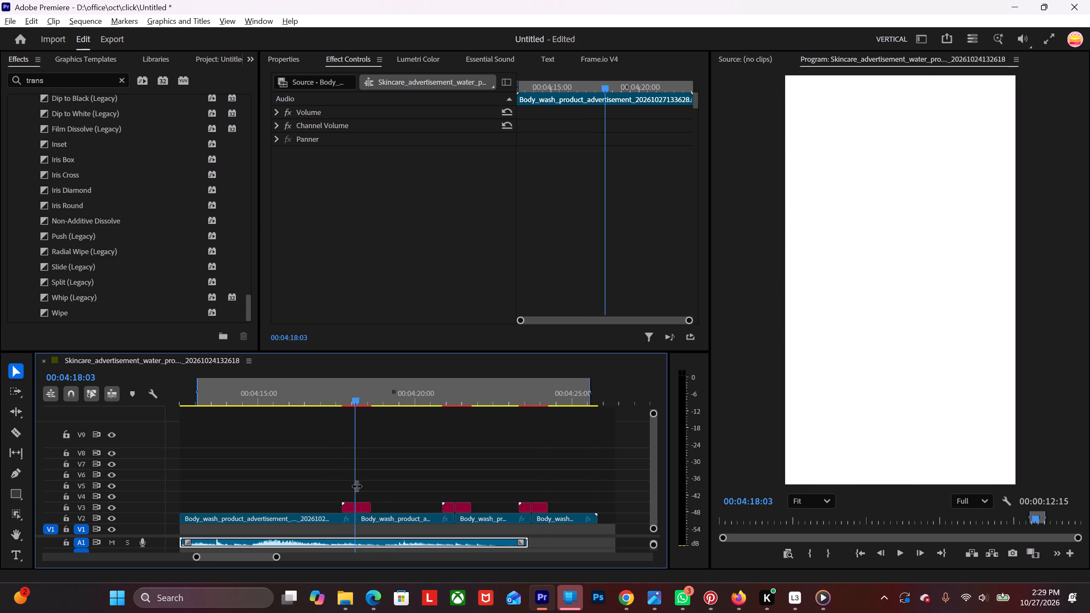
pyautogui.keyDown('alt'); pyautogui.scroll(8, 356, 486); pyautogui.keyUp('alt')
pyautogui.moveTo(288, 480); pyautogui.dragTo(382, 504)
pyautogui.click(375, 507)
# Move the playhead to the start of the first V2 clip at 00:04:13:02 and select the audio clip beneath it on A1.
pyautogui.scroll(-7, 377, 506)
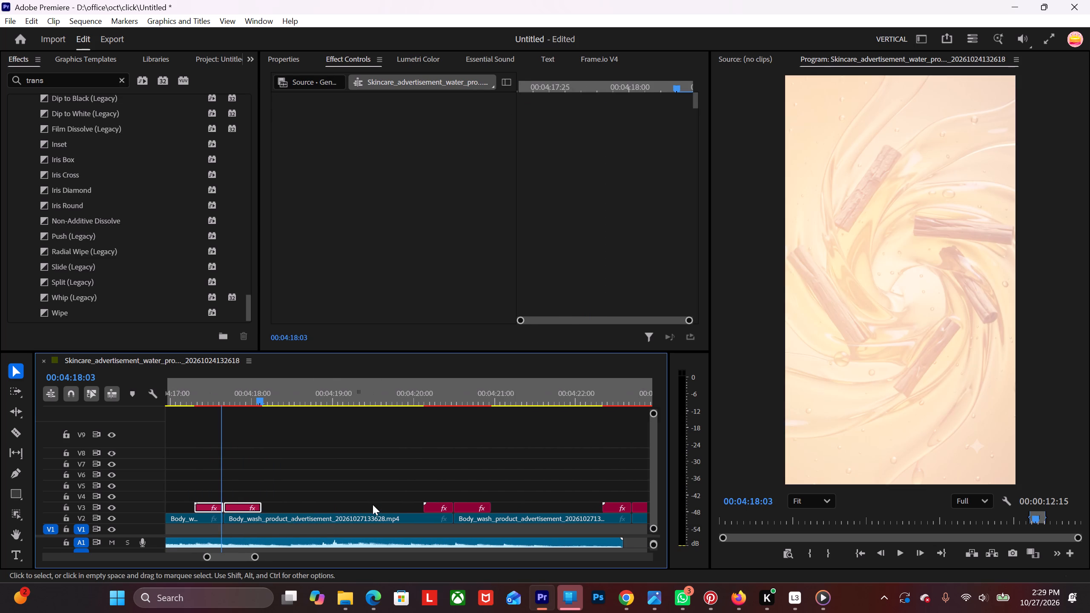
pyautogui.keyDown('alt'); pyautogui.scroll(-8, 373, 504); pyautogui.keyUp('alt')
pyautogui.scroll(1, 366, 499)
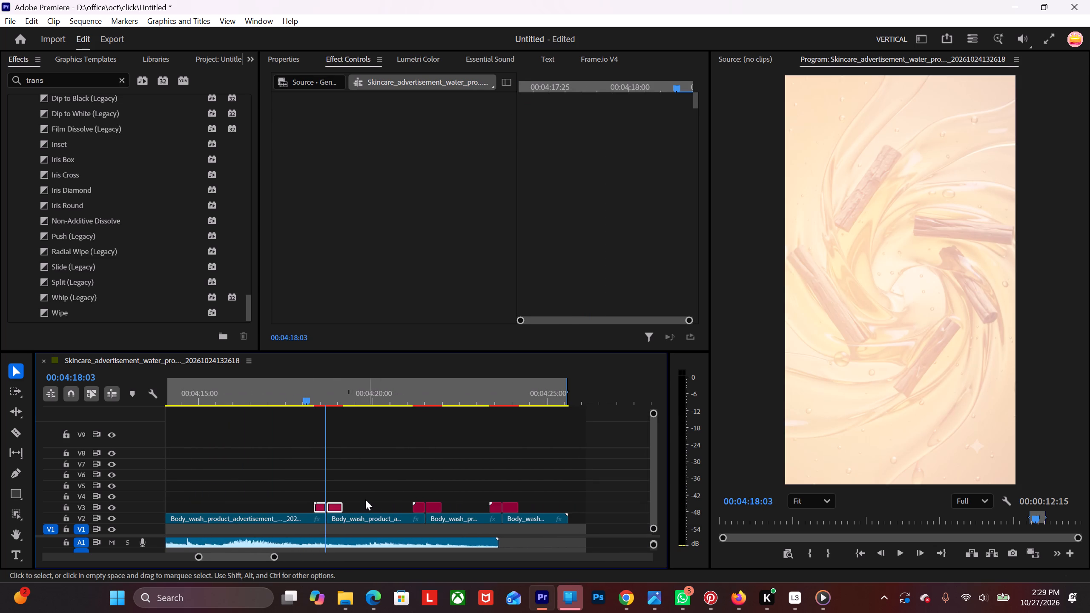
pyautogui.keyDown('alt'); pyautogui.scroll(-3, 364, 501); pyautogui.keyUp('alt')
pyautogui.scroll(9, 356, 507)
pyautogui.moveTo(521, 391); pyautogui.dragTo(382, 424)
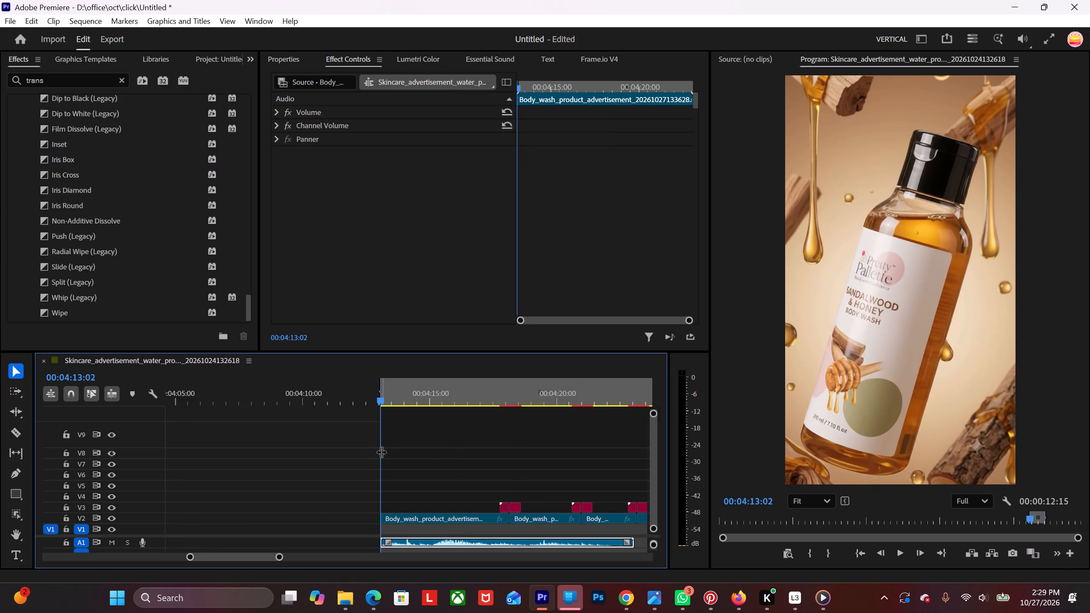
pyautogui.keyDown('alt'); pyautogui.scroll(4, 381, 452); pyautogui.keyUp('alt')
pyautogui.keyDown('alt'); pyautogui.scroll(-19, 381, 452); pyautogui.keyUp('alt')
pyautogui.scroll(-1, 395, 463)
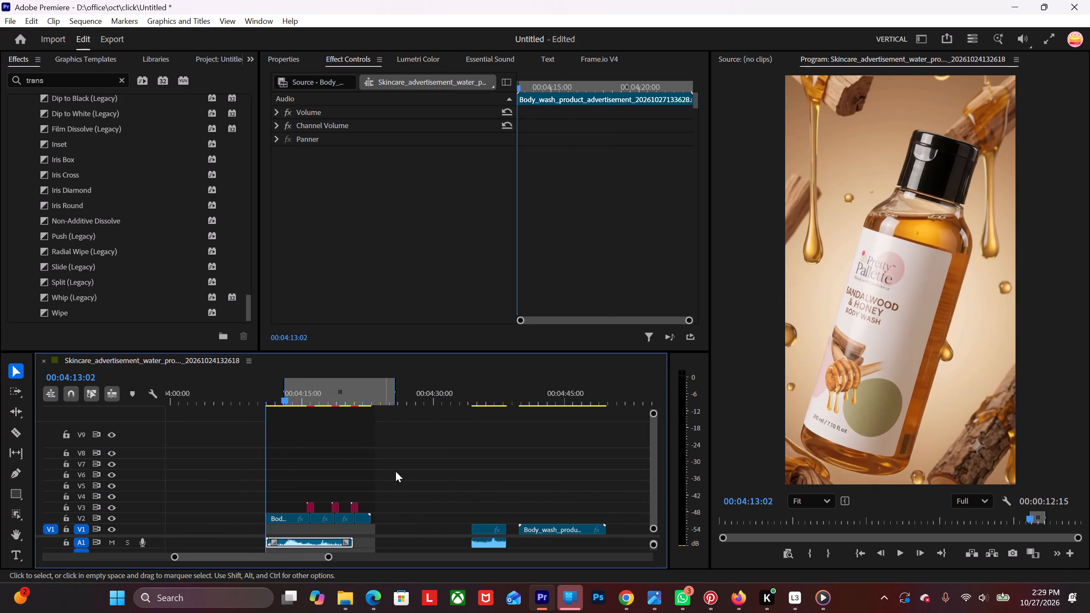
pyautogui.click(334, 541)
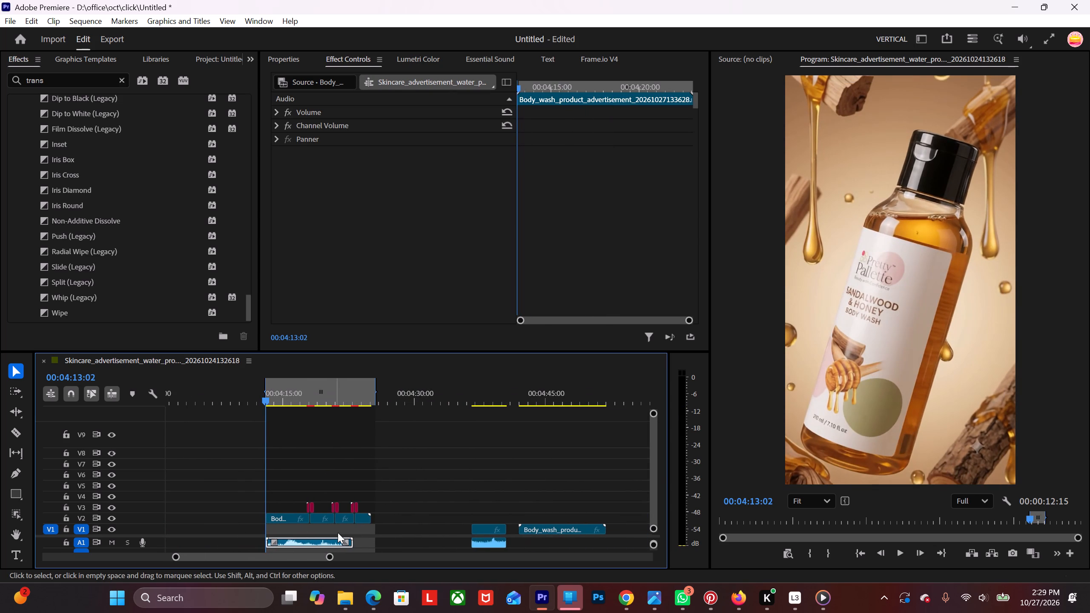
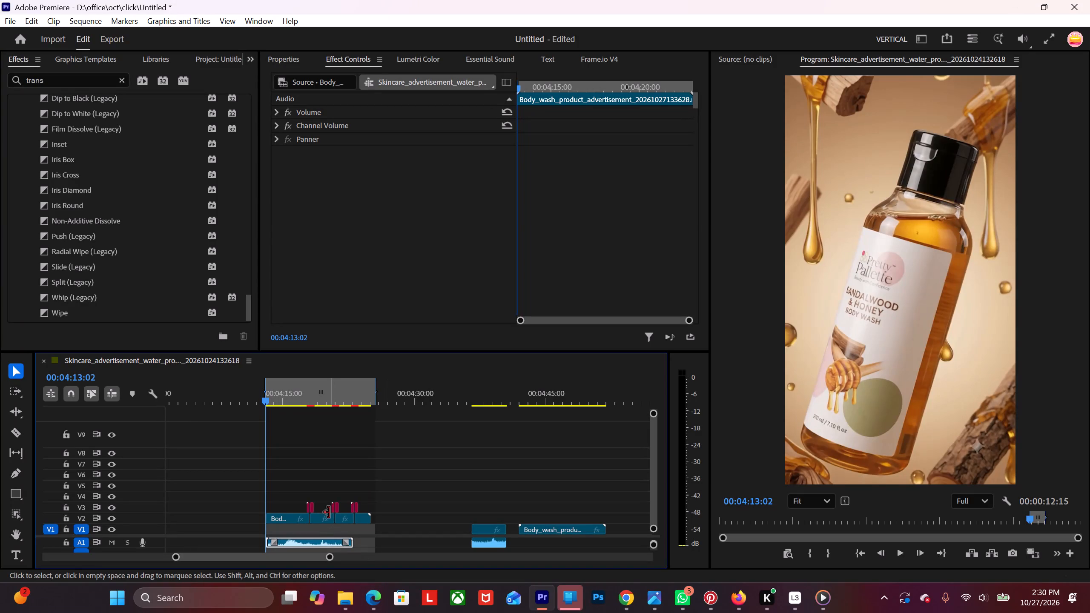
# Play the sequence from 00:04:13:02 to about 00:04:15:22 to review the opening of the first V2 clip with its audio.
pyautogui.press('space')
pyautogui.scroll(6, 315, 497)
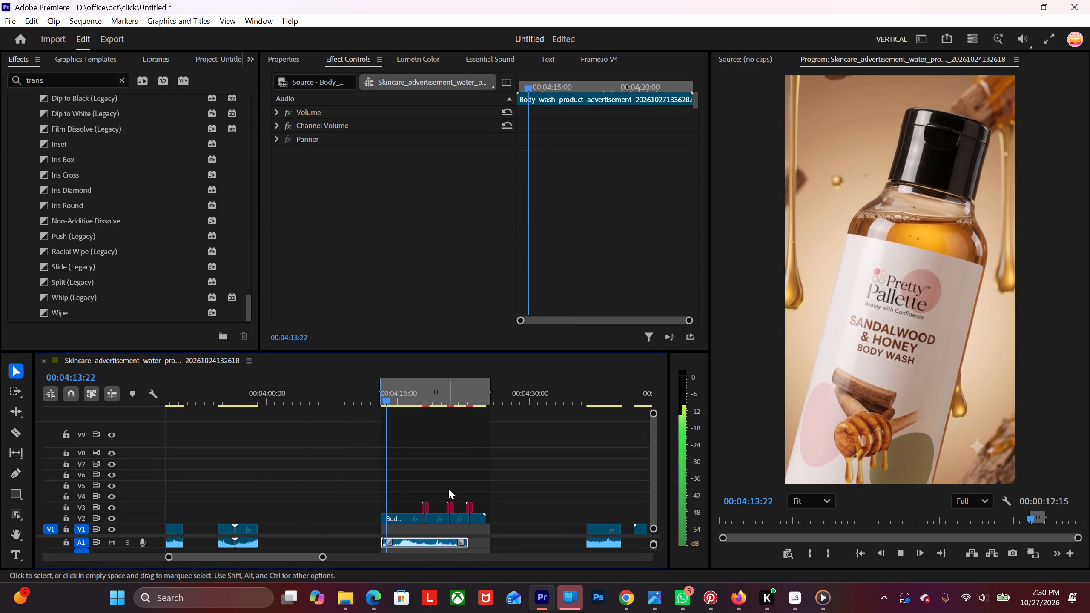
pyautogui.scroll(-7, 482, 491)
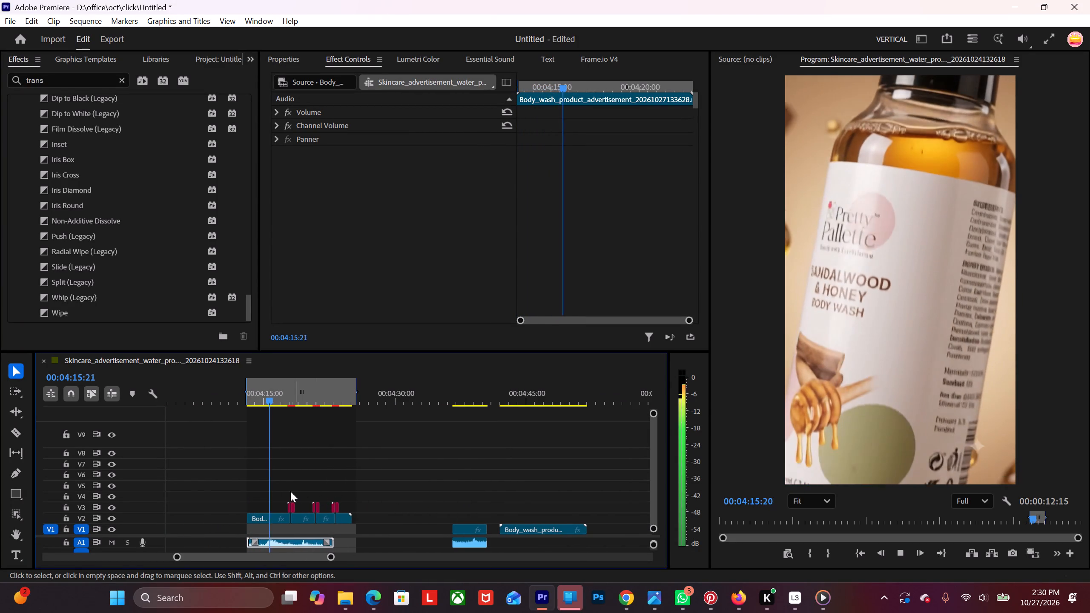
pyautogui.press('space')
# Cut the final V2 clip at 00:04:25:01, leaving a one-frame piece at its end.
pyautogui.scroll(-5, 295, 485)
pyautogui.keyDown('alt'); pyautogui.scroll(10, 232, 484); pyautogui.keyUp('alt')
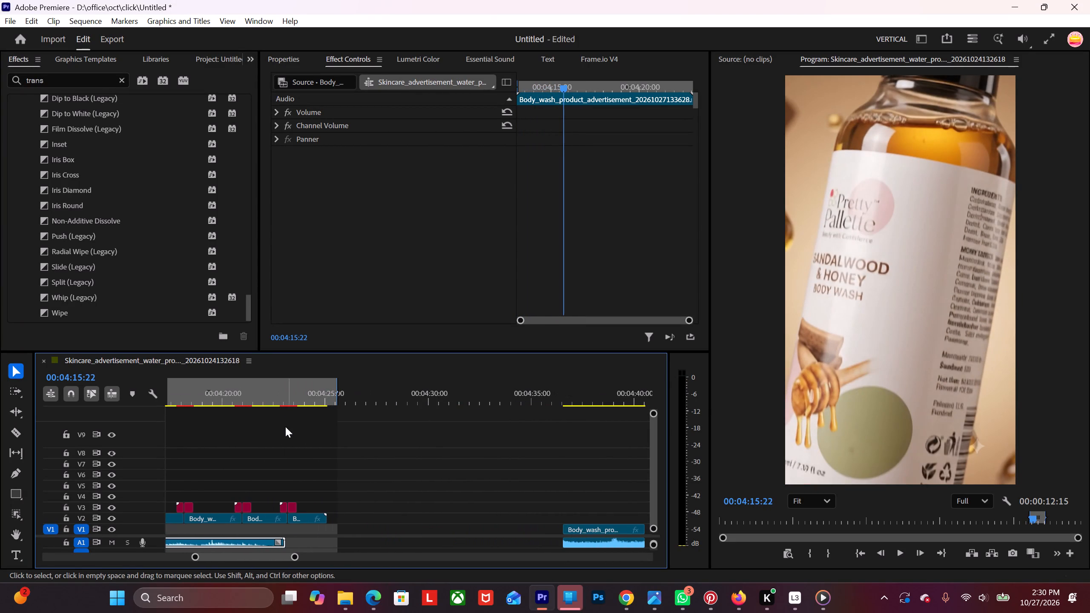
pyautogui.moveTo(276, 395); pyautogui.dragTo(326, 418)
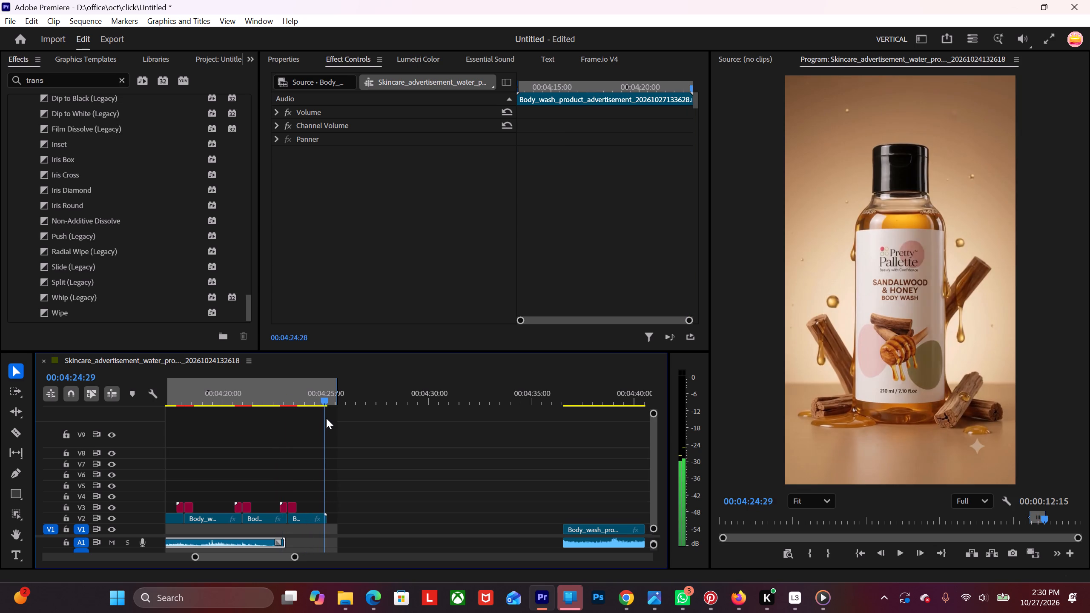
pyautogui.moveTo(326, 418); pyautogui.dragTo(328, 419)
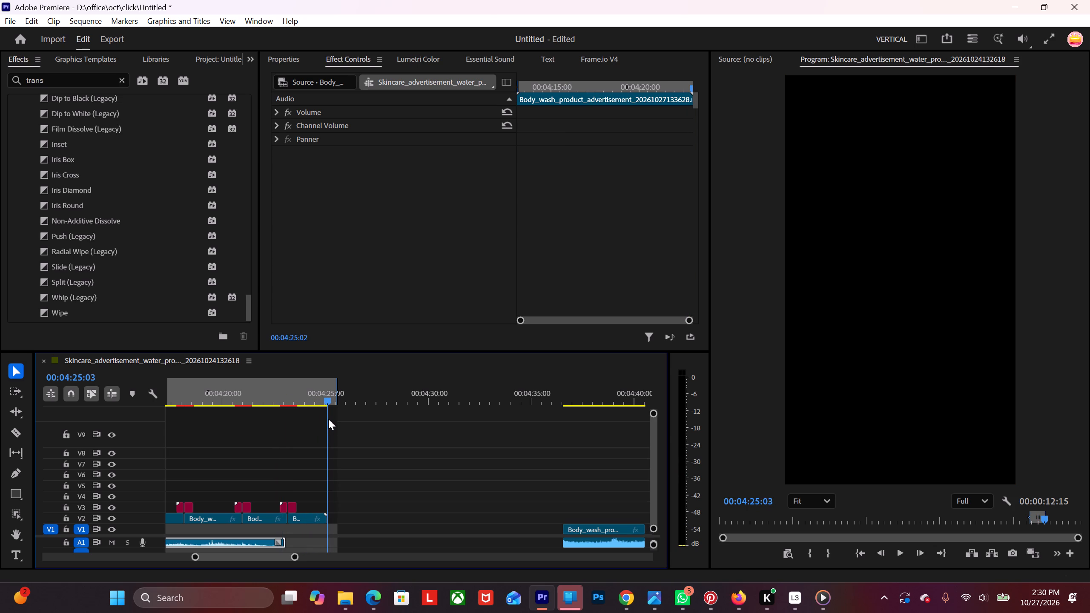
pyautogui.moveTo(328, 419); pyautogui.dragTo(327, 421)
pyautogui.keyDown('alt'); pyautogui.scroll(19, 319, 461); pyautogui.keyUp('alt')
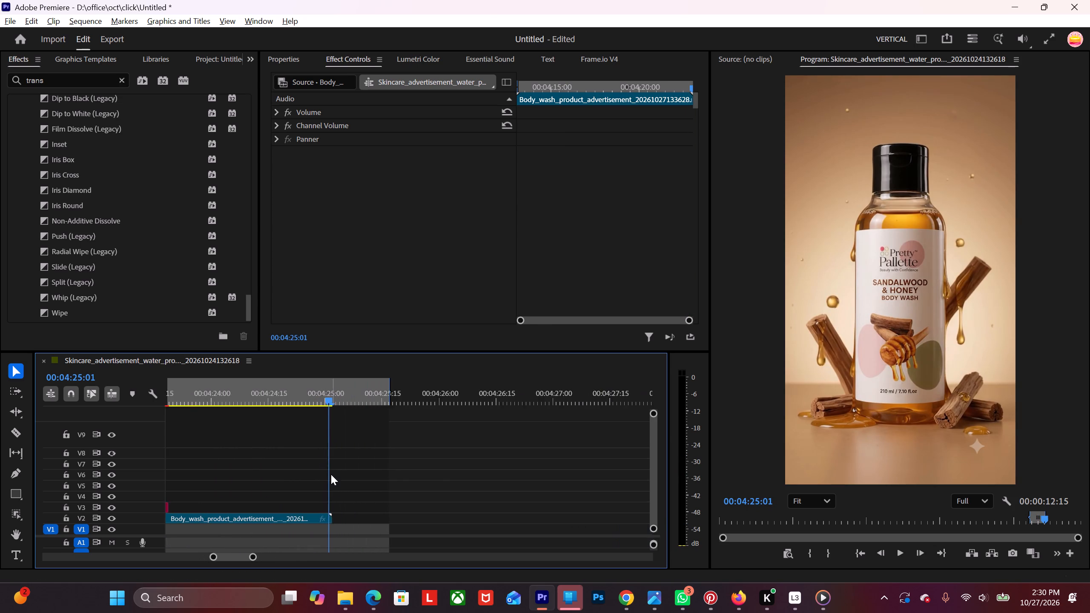
pyautogui.keyDown('alt'); pyautogui.scroll(20, 331, 474); pyautogui.keyUp('alt')
pyautogui.keyDown('alt'); pyautogui.scroll(5, 331, 474); pyautogui.keyUp('alt')
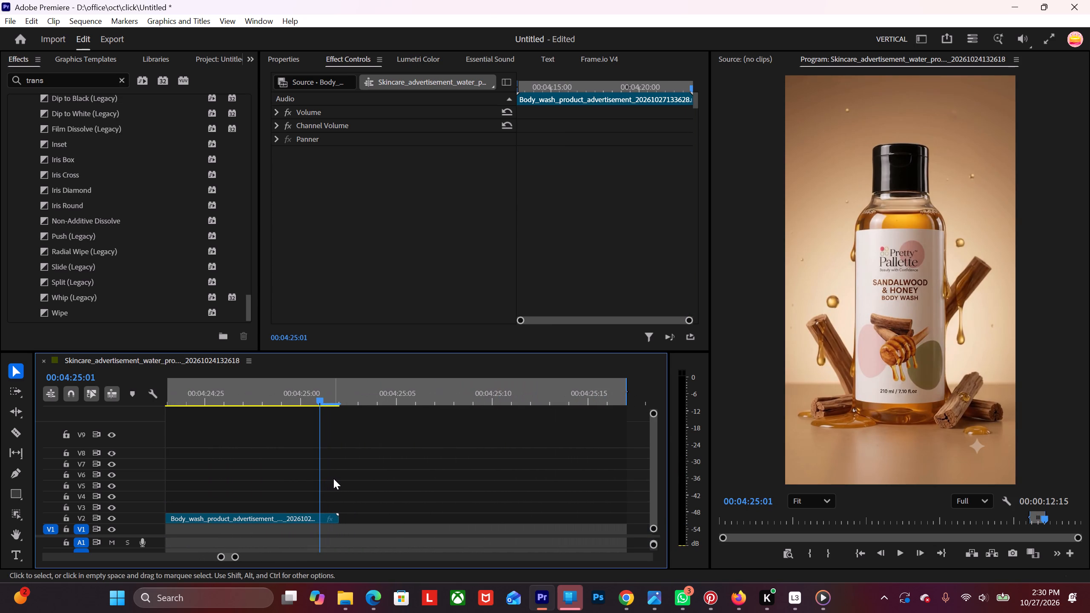
pyautogui.press('Right')
pyautogui.press('Left')
pyautogui.press('c')
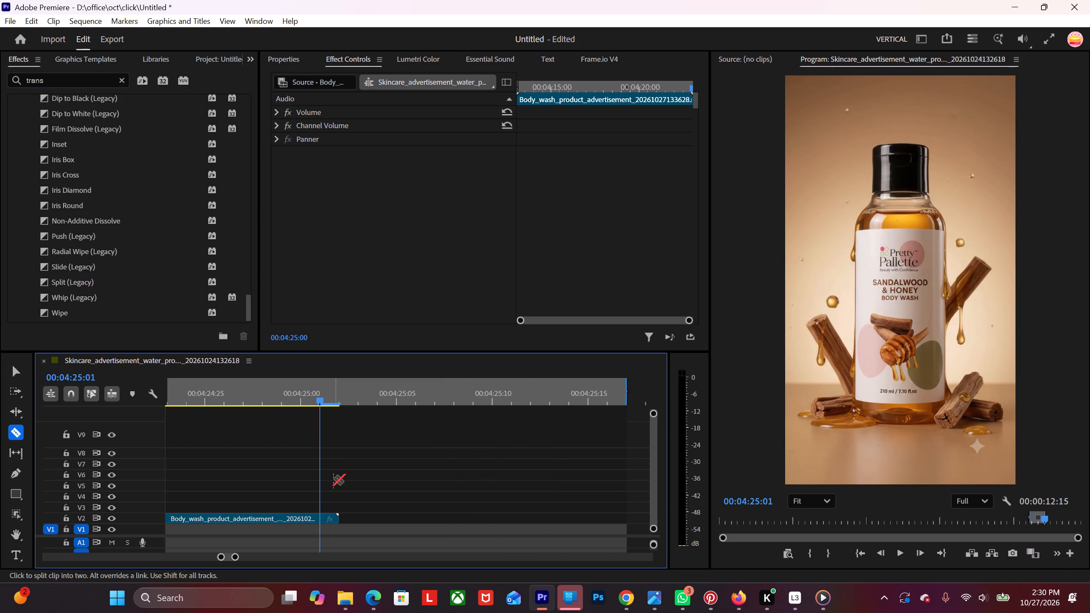
pyautogui.click(322, 517)
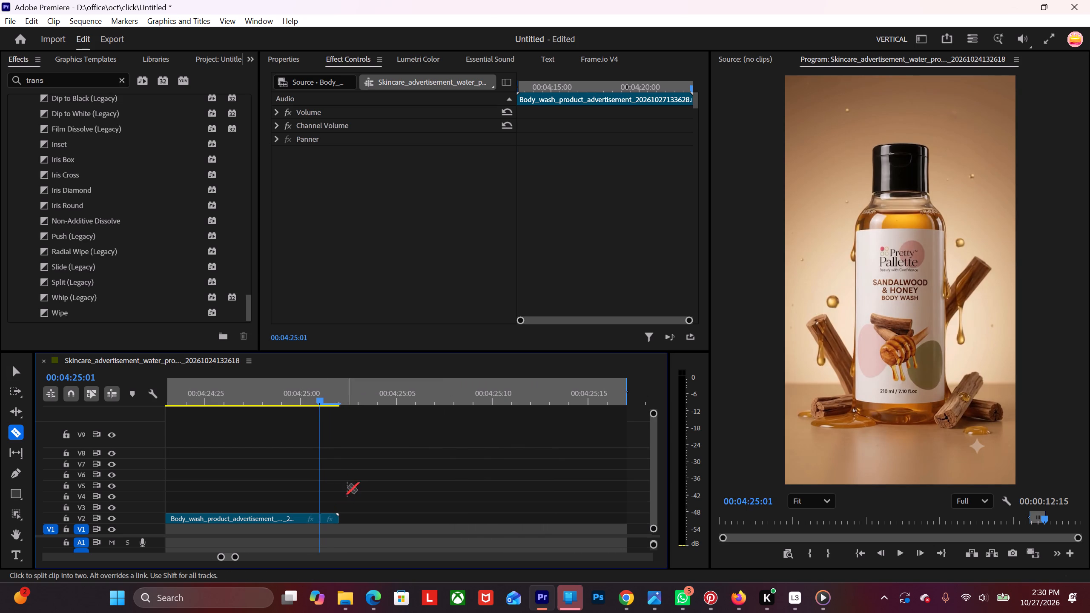
# Set the speed of the one-frame piece at the end of V2 to 1% to stretch it into a freeze frame.
pyautogui.press('v')
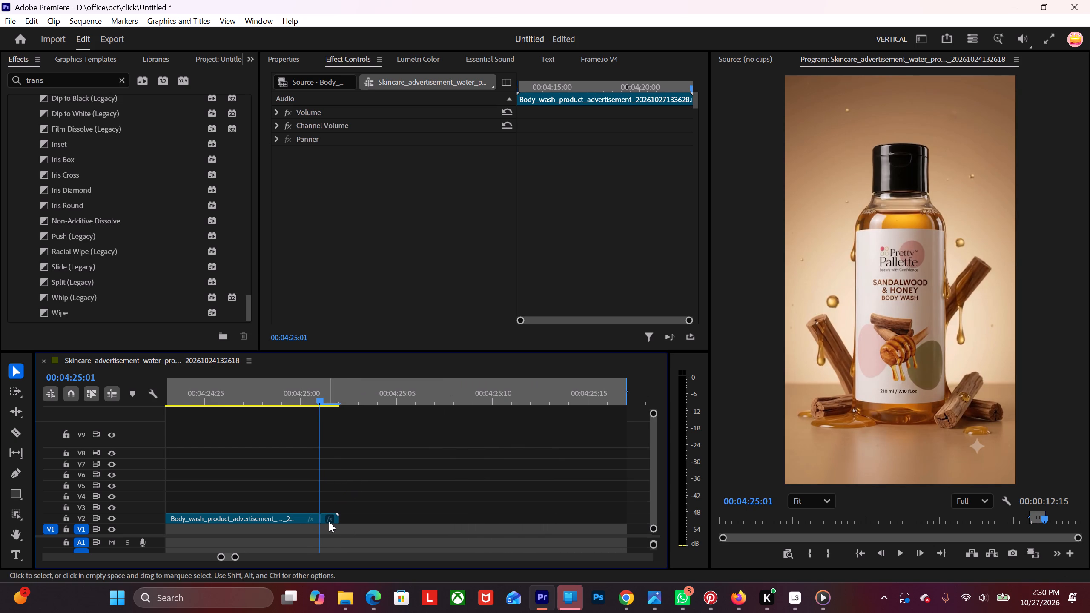
pyautogui.moveTo(324, 497); pyautogui.dragTo(340, 521)
pyautogui.hotkey('ctrl', 'r')
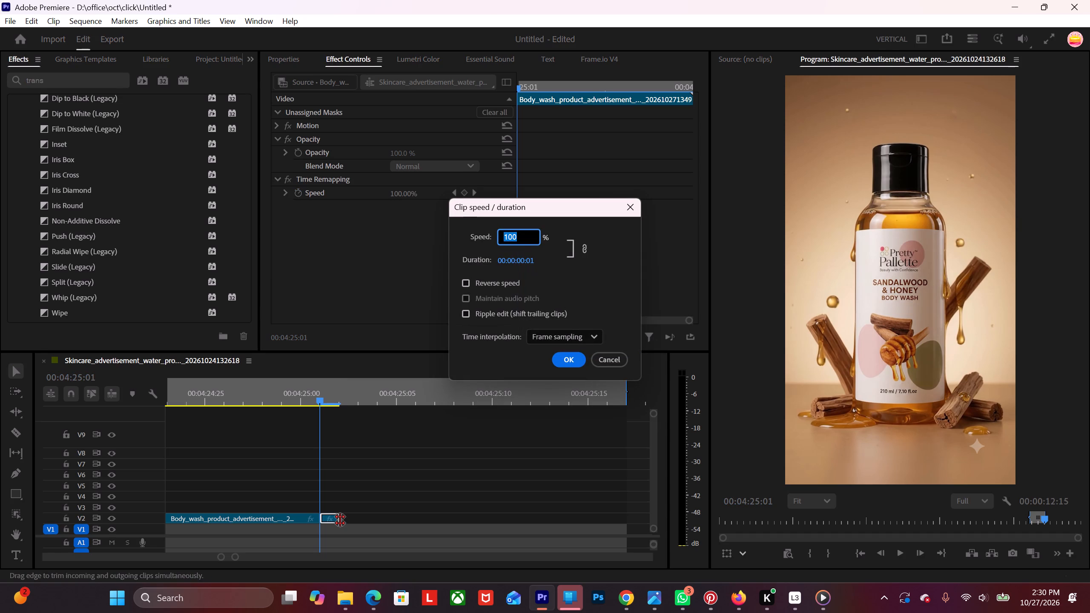
pyautogui.press('1')
pyautogui.press('Return')
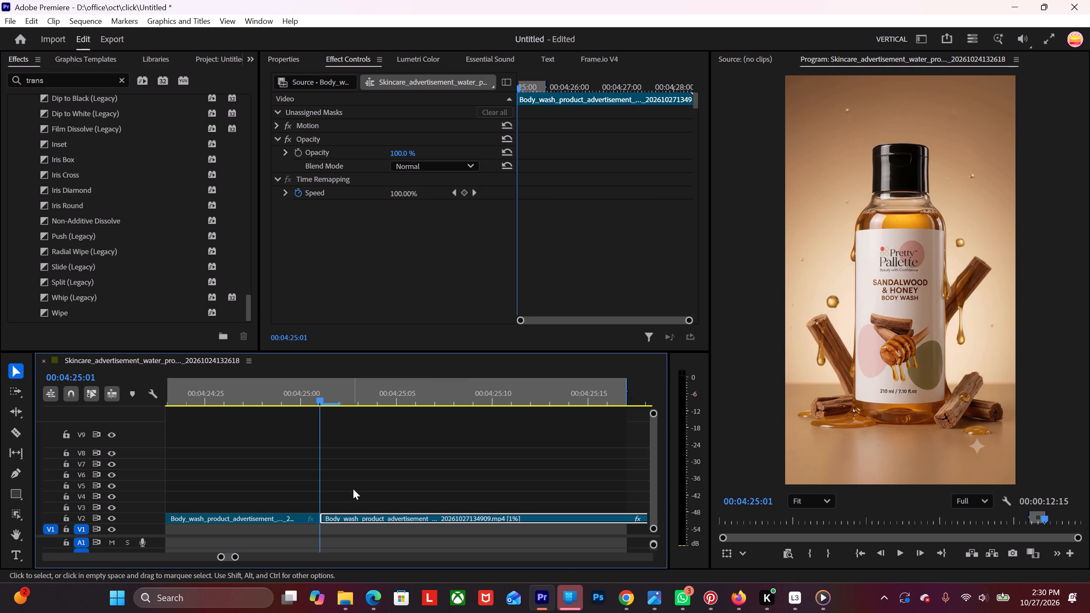
# Trim the end of the slowed final V2 piece back to shortly after 00:04:26:00.
pyautogui.keyDown('alt'); pyautogui.scroll(-5, 384, 587); pyautogui.keyUp('alt')
pyautogui.keyDown('alt'); pyautogui.scroll(-19, 449, 472); pyautogui.keyUp('alt')
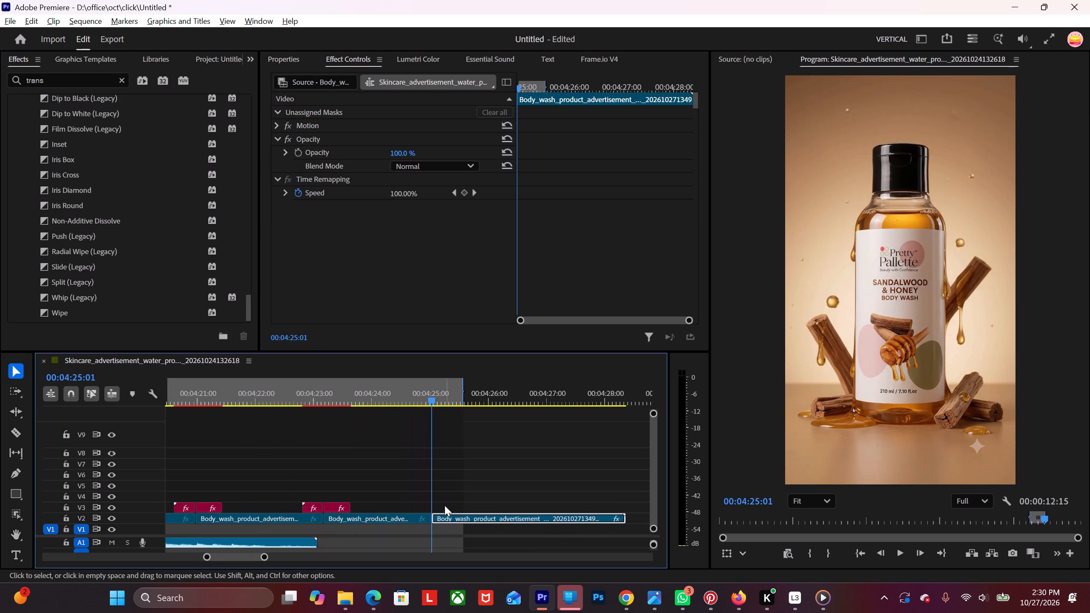
pyautogui.keyDown('alt'); pyautogui.scroll(-4, 445, 505); pyautogui.keyUp('alt')
pyautogui.moveTo(593, 518); pyautogui.dragTo(468, 516)
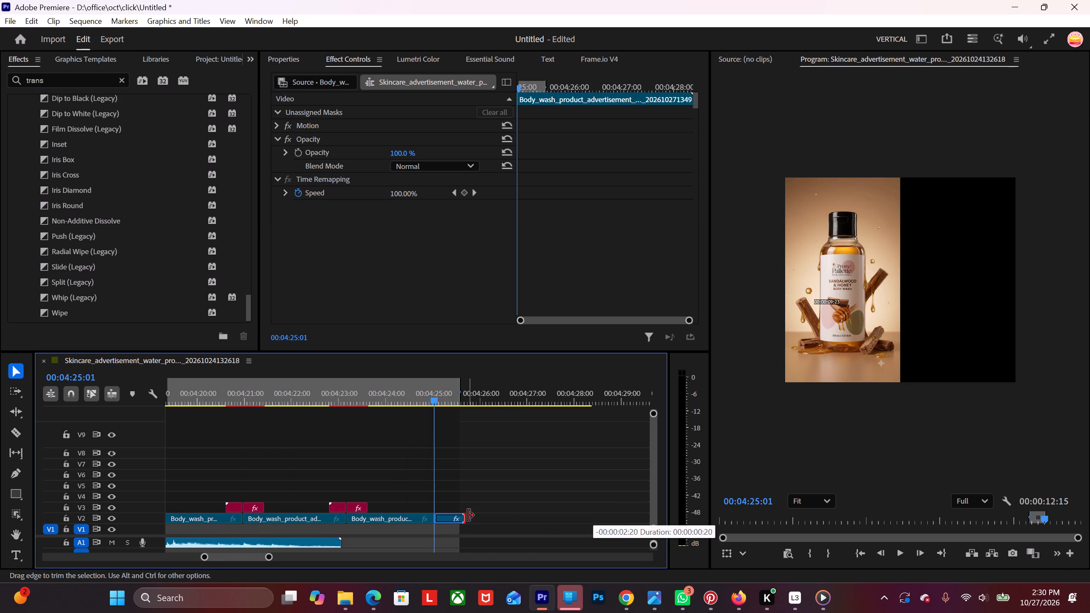
pyautogui.moveTo(468, 516); pyautogui.dragTo(493, 516)
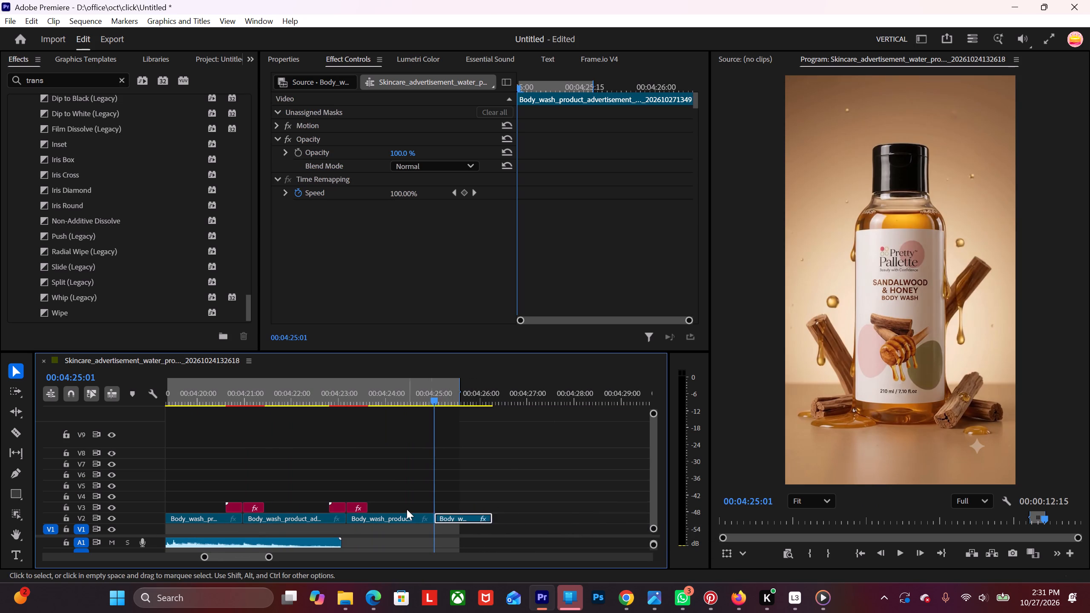
# Extend the sequence out point to about 00:04:26:00 over the slowed final piece, for an in-to-out duration of 00:00:12:28.
pyautogui.keyDown('alt'); pyautogui.scroll(10, 407, 509); pyautogui.keyUp('alt')
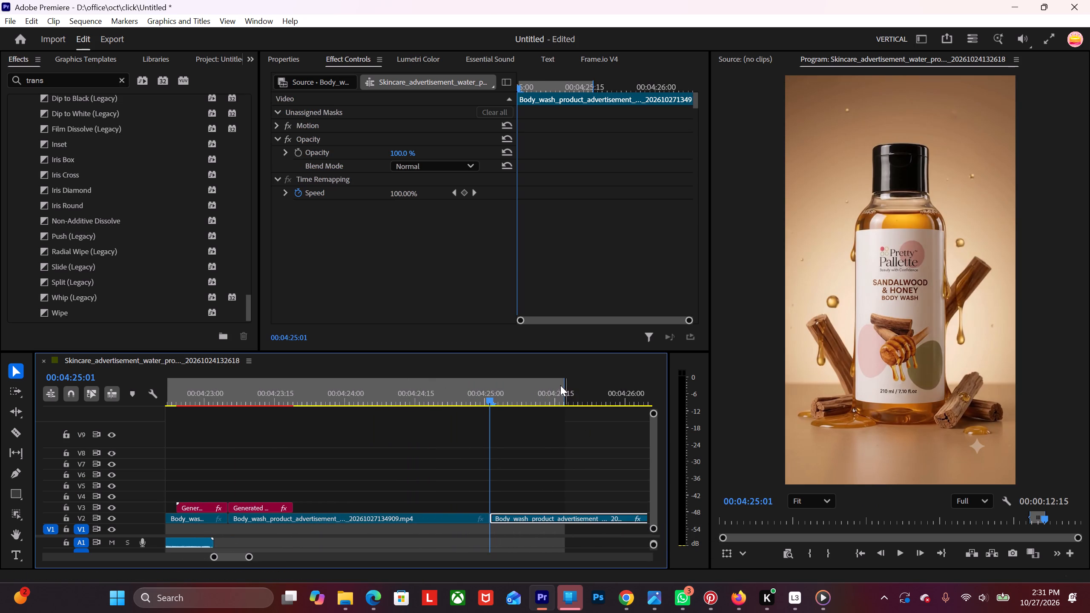
pyautogui.moveTo(565, 387); pyautogui.dragTo(618, 395)
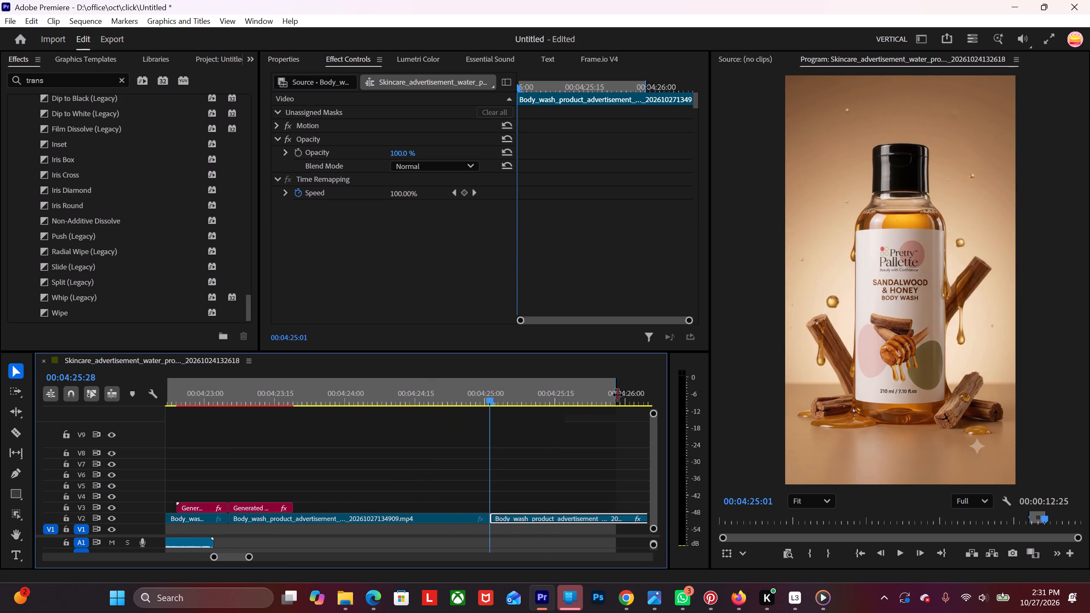
pyautogui.moveTo(618, 395); pyautogui.dragTo(626, 394)
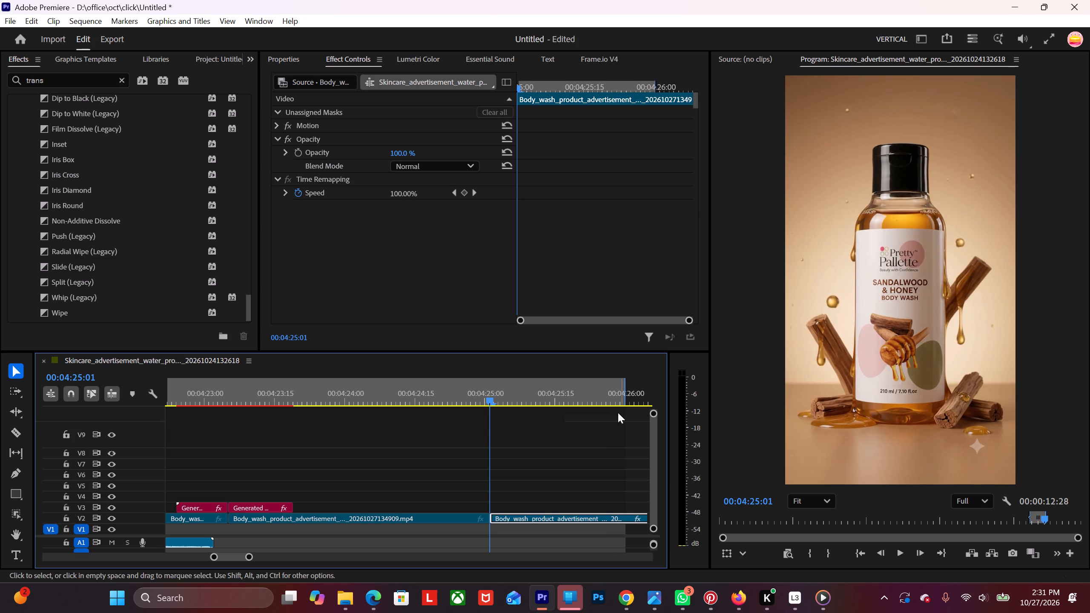
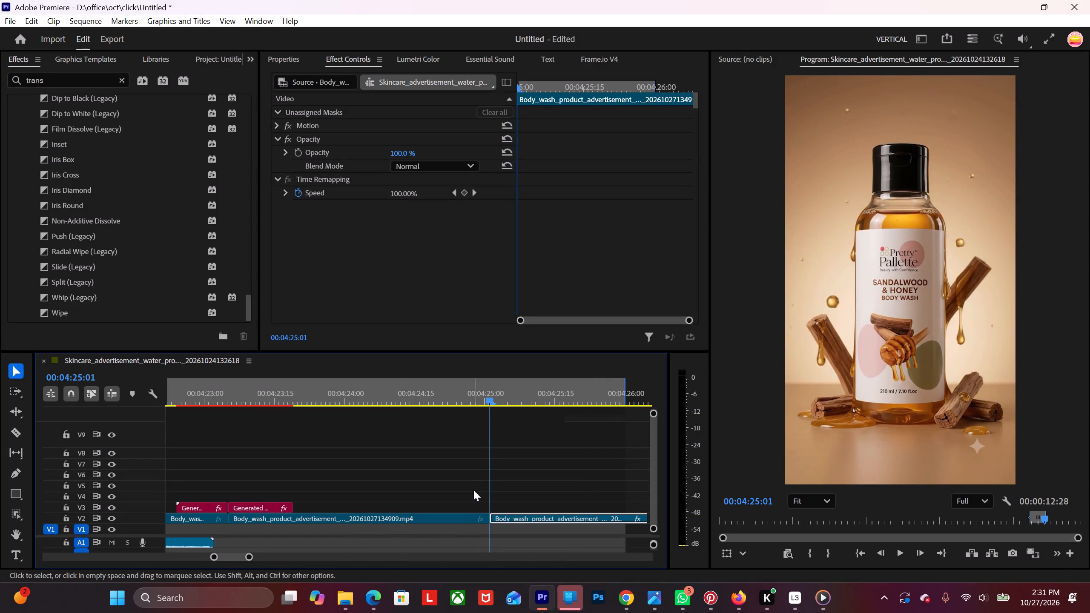
# Switch to File Explorer and look through the image and video files in the Downloads folder.
pyautogui.keyDown('alt'); pyautogui.scroll(-5, 473, 494); pyautogui.keyUp('alt')
pyautogui.scroll(-3, 472, 495)
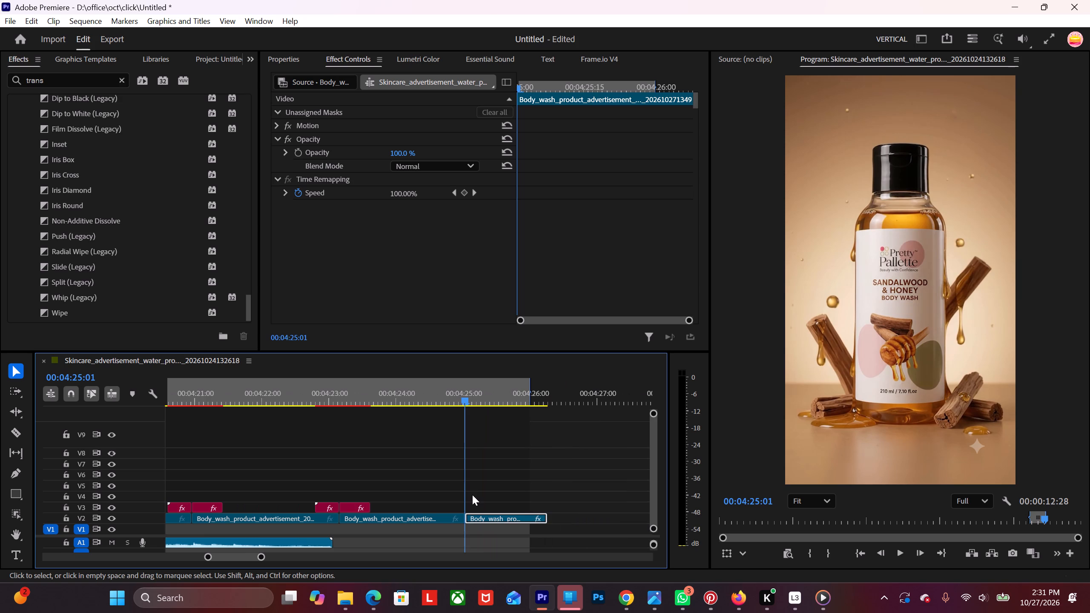
pyautogui.click(341, 599)
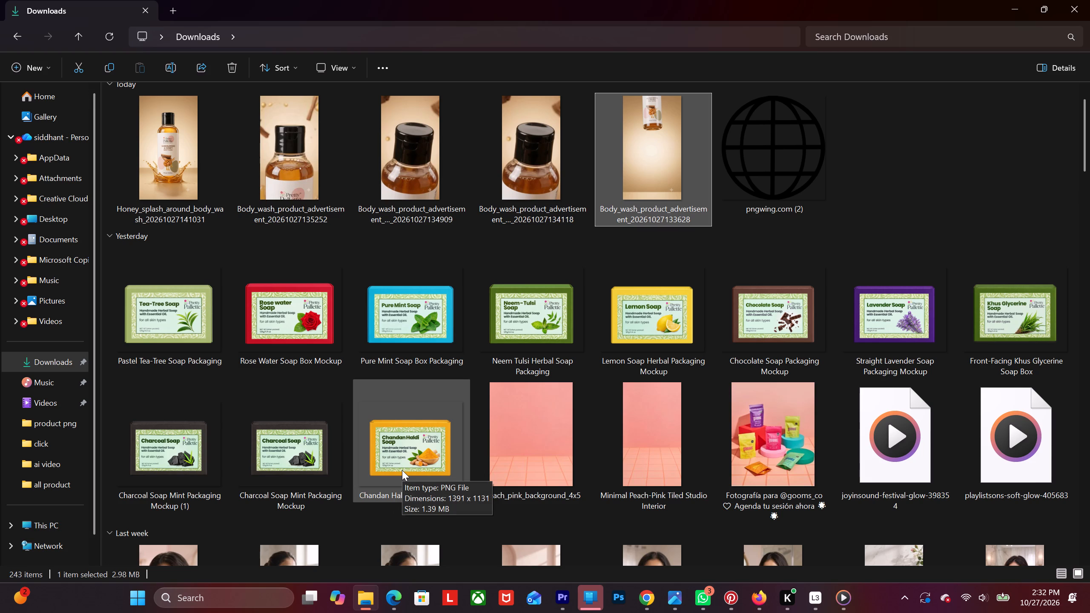
pyautogui.scroll(-1, 674, 473)
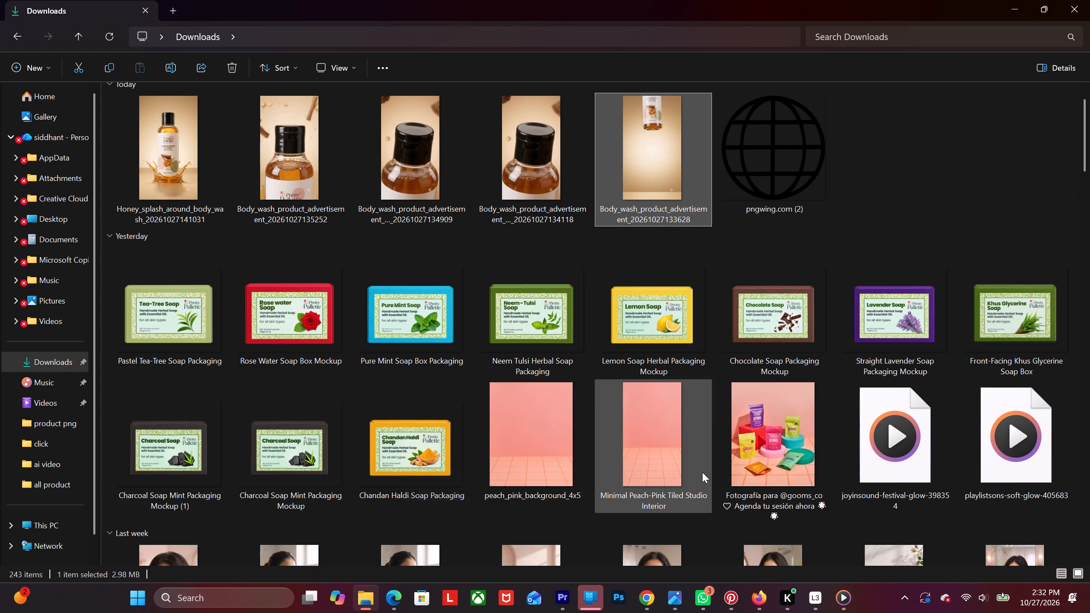
pyautogui.scroll(-1, 702, 472)
pyautogui.scroll(-1, 666, 457)
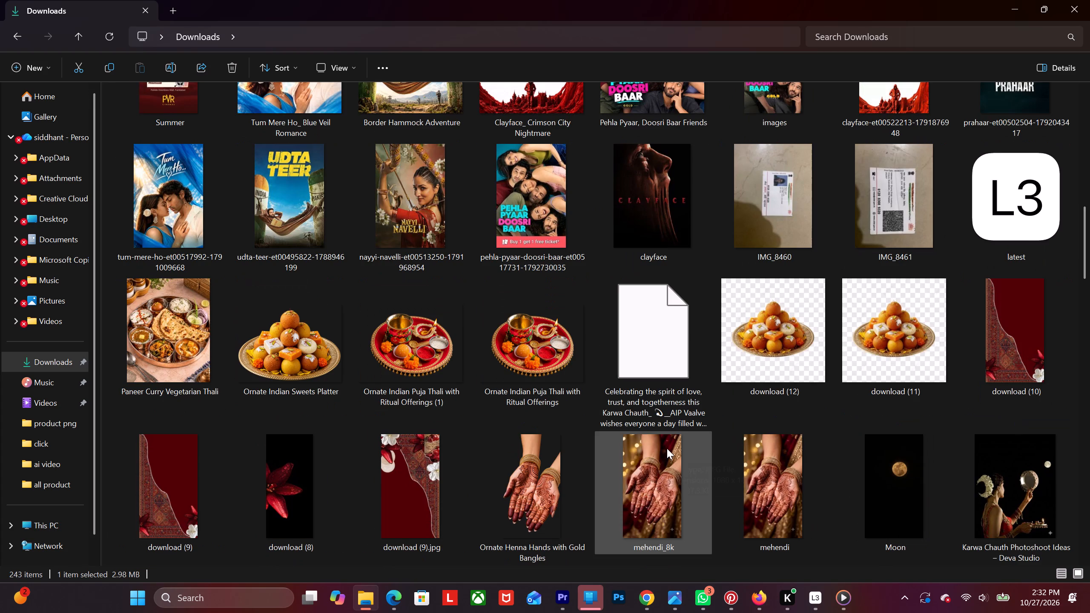
pyautogui.scroll(2, 667, 448)
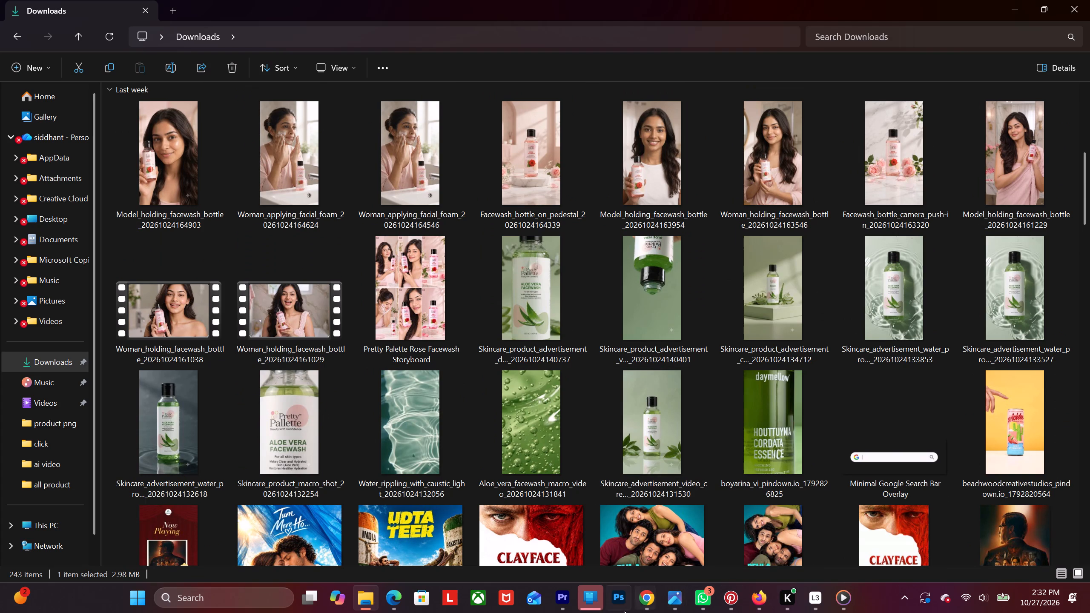
# Return to Premiere Pro and save the body wash advertisement project.
pyautogui.click(560, 609)
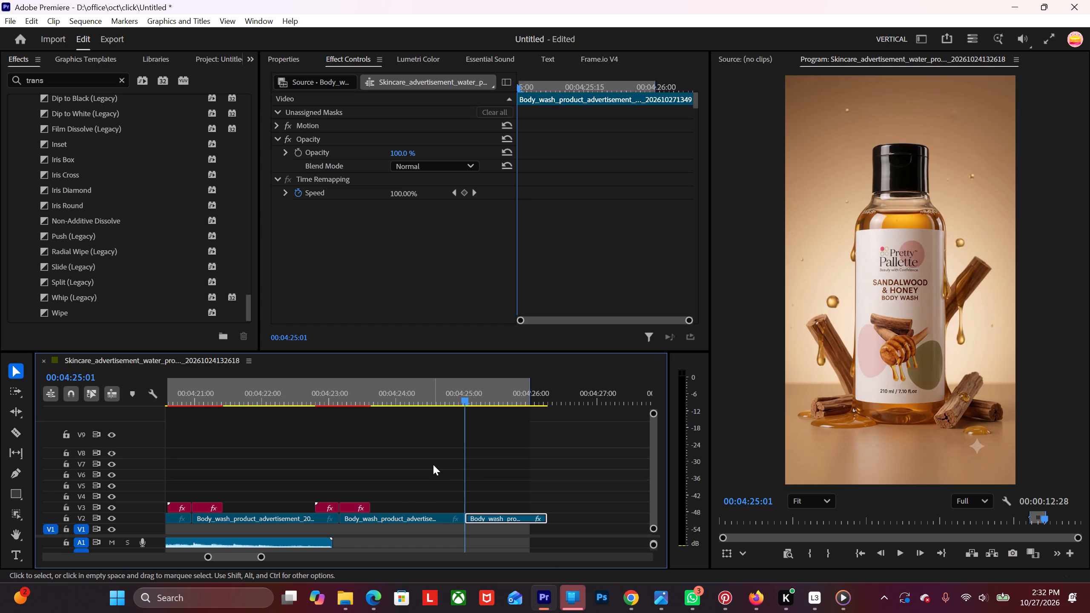
pyautogui.hotkey('ctrl', 's')
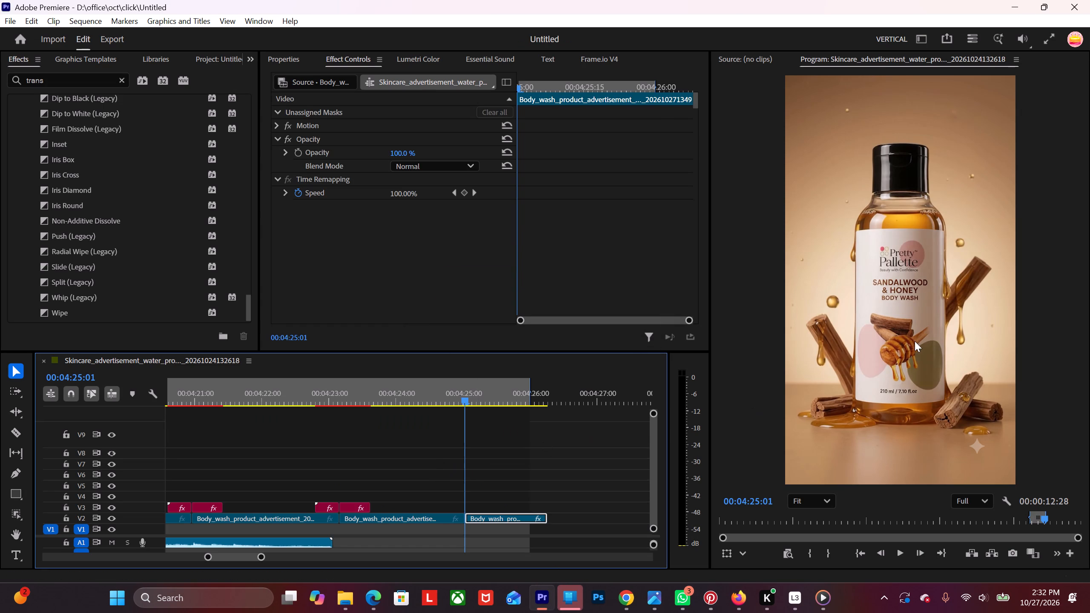
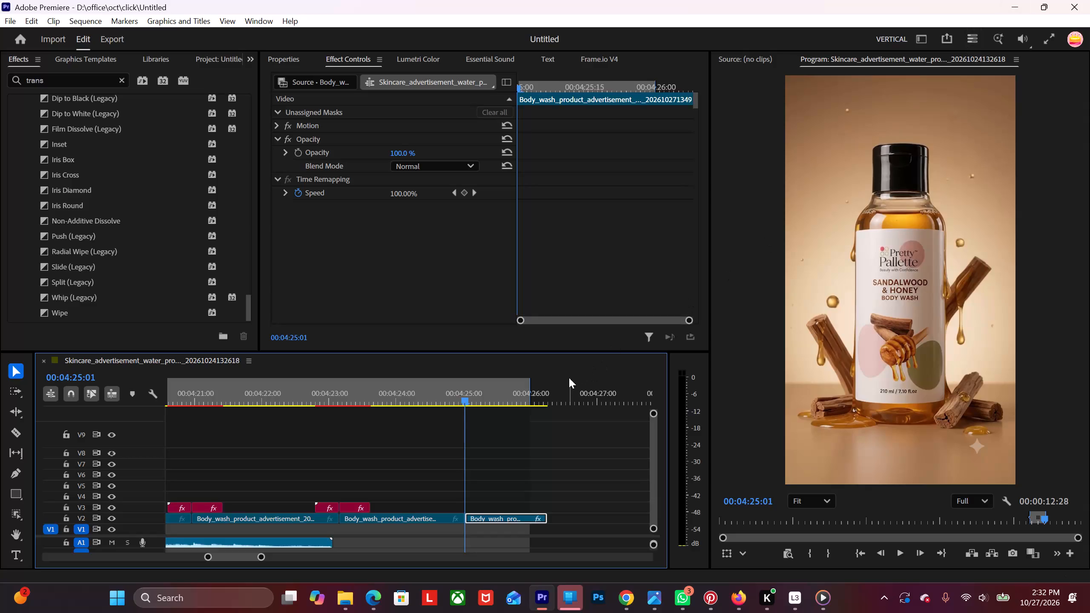
# Save the body wash advertisement project again.
pyautogui.hotkey('ctrl', 's')
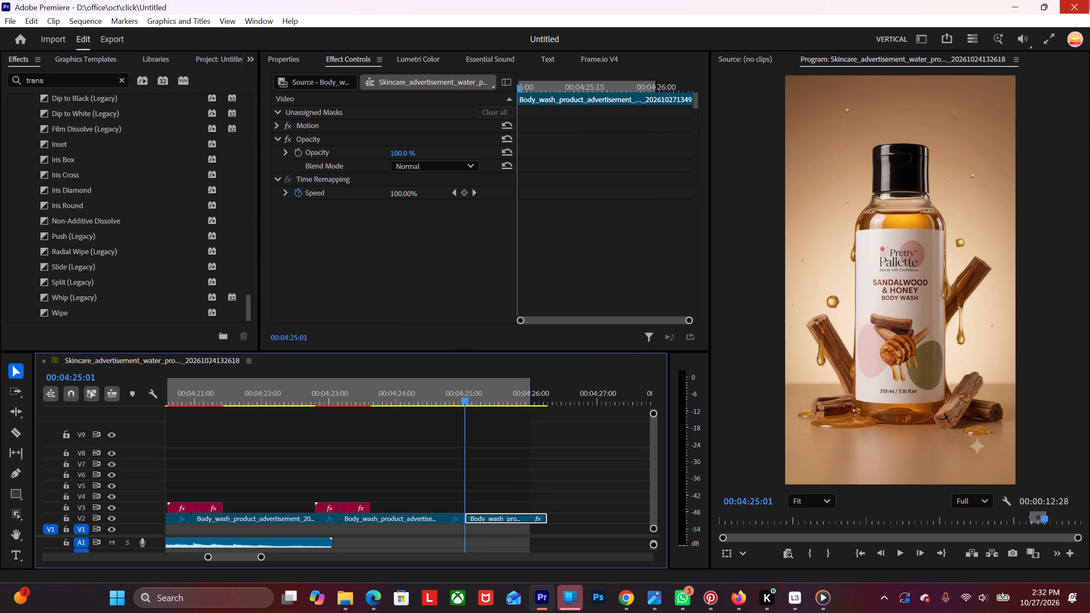
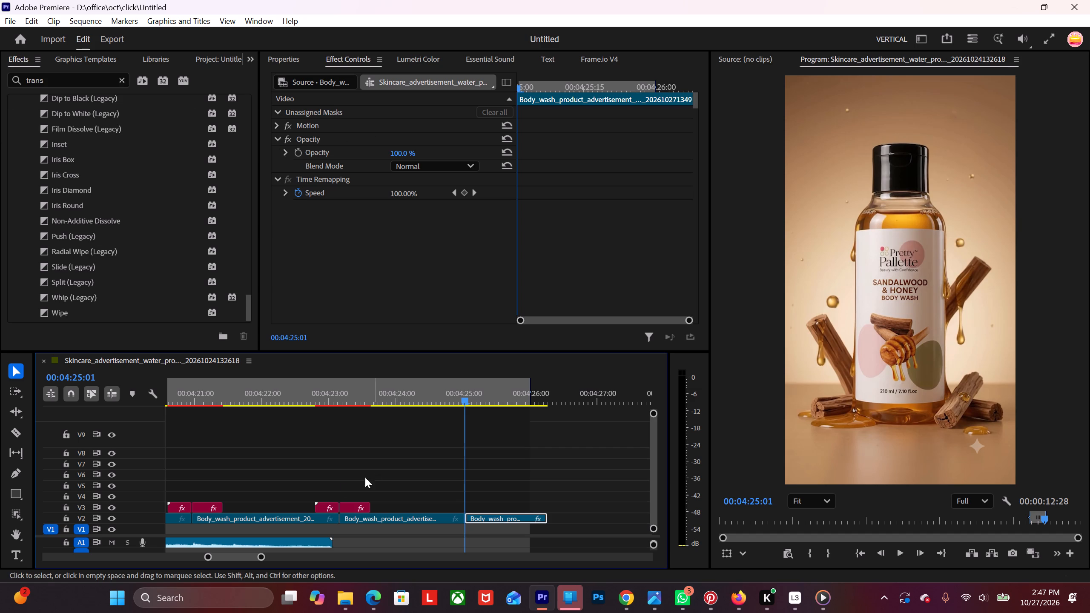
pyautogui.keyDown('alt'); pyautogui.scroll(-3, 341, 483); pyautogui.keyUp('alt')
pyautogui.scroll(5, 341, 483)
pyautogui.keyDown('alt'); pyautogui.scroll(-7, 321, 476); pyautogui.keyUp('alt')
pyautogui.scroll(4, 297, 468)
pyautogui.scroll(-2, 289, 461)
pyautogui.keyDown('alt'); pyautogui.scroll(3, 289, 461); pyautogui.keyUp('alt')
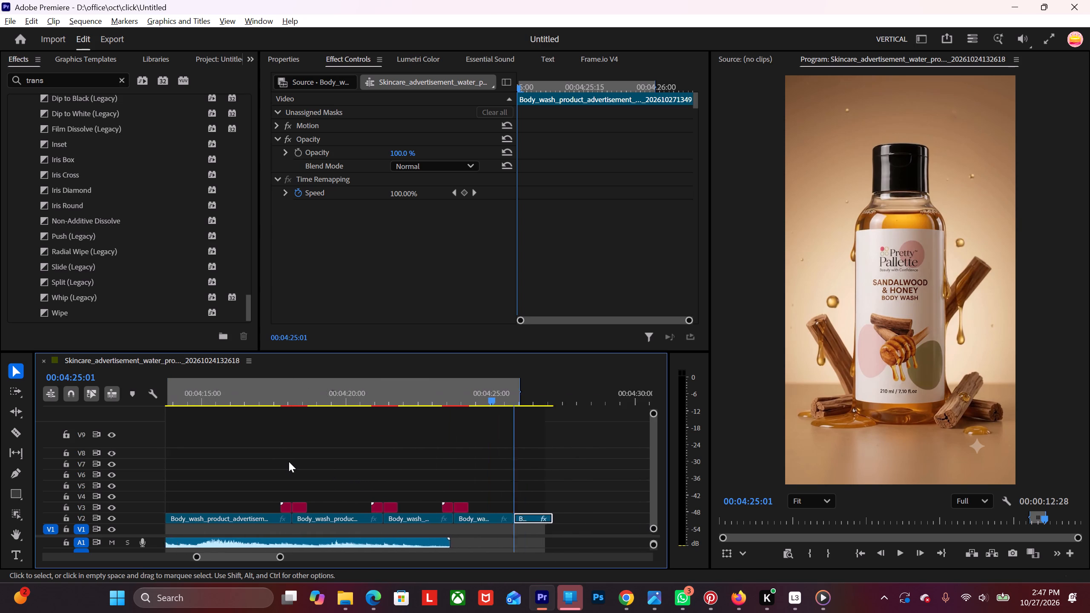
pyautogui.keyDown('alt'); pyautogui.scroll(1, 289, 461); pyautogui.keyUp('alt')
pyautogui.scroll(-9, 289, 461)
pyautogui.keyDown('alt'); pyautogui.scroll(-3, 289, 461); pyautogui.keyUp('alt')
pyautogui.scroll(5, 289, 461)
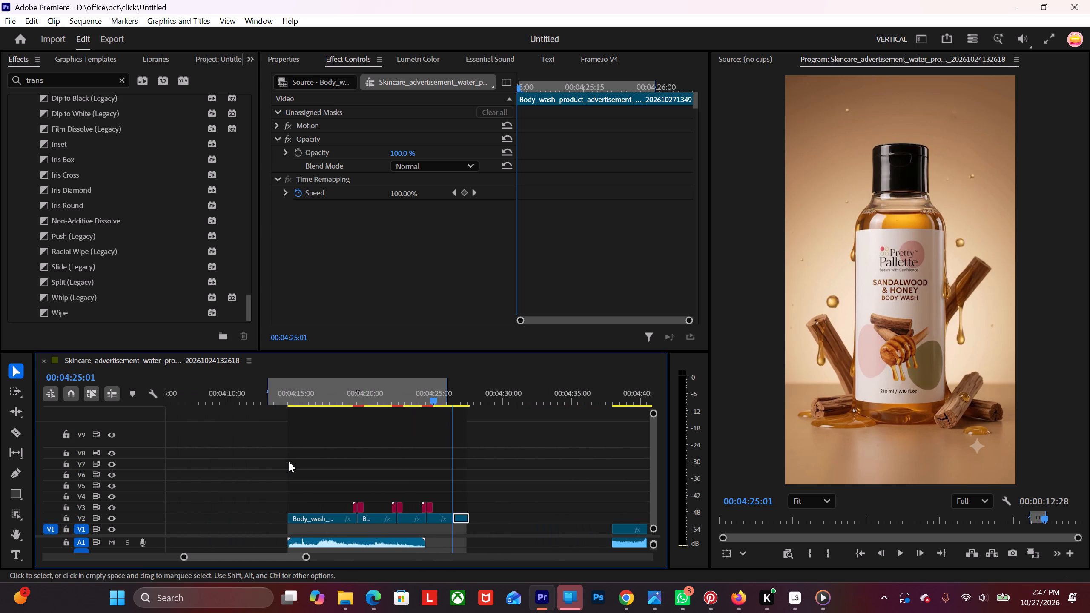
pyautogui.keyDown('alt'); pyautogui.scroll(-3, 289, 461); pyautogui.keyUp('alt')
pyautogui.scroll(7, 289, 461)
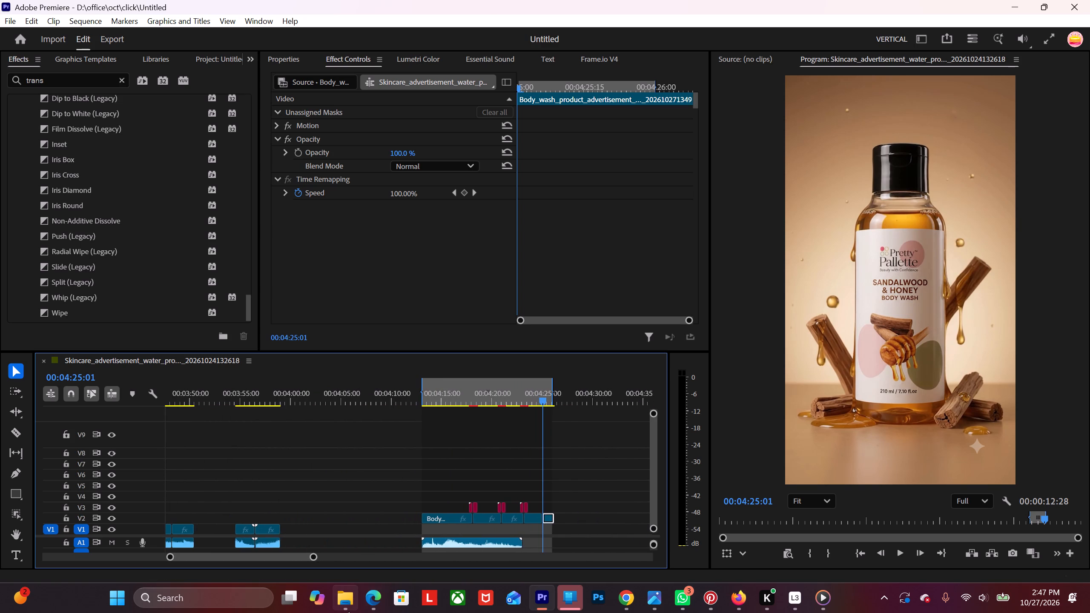
# Switch to File Explorer and look through the image and video files in the Downloads folder.
pyautogui.click(348, 611)
pyautogui.scroll(-2, 306, 497)
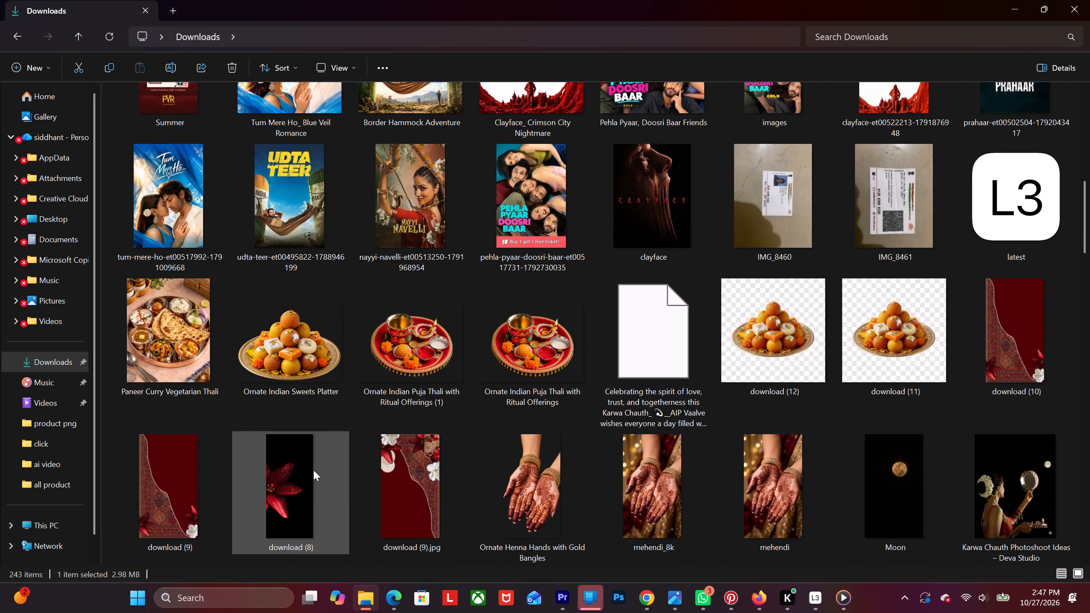
pyautogui.scroll(7, 316, 468)
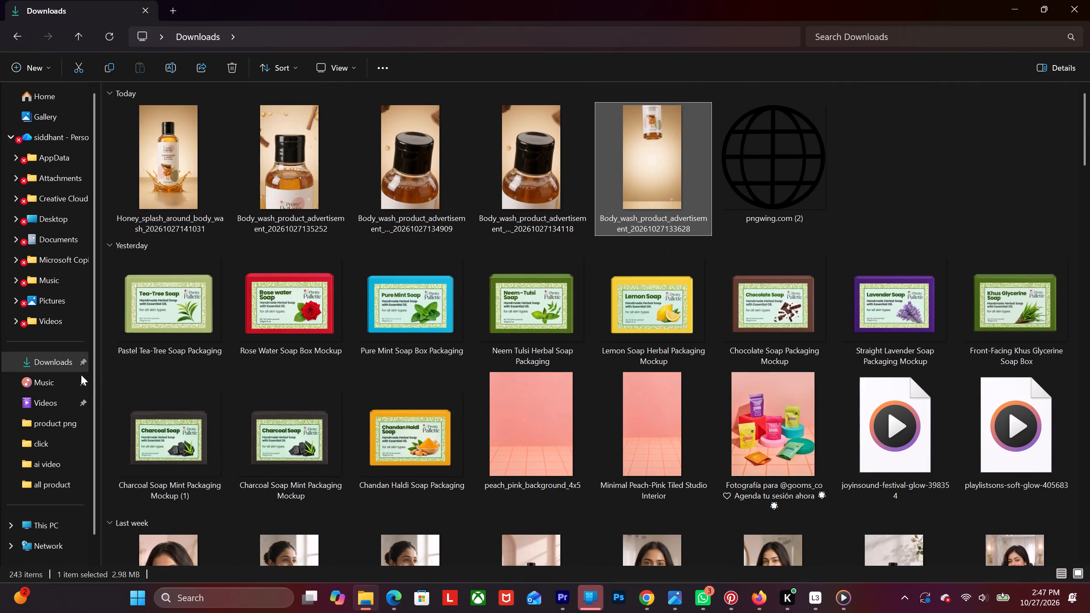
pyautogui.click(54, 358)
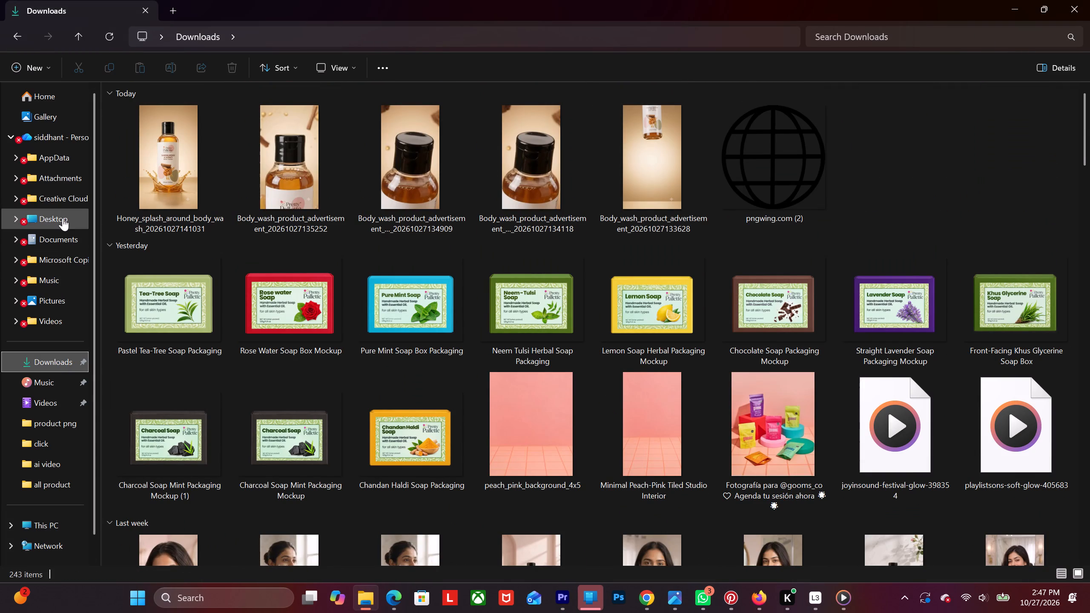
pyautogui.click(43, 362)
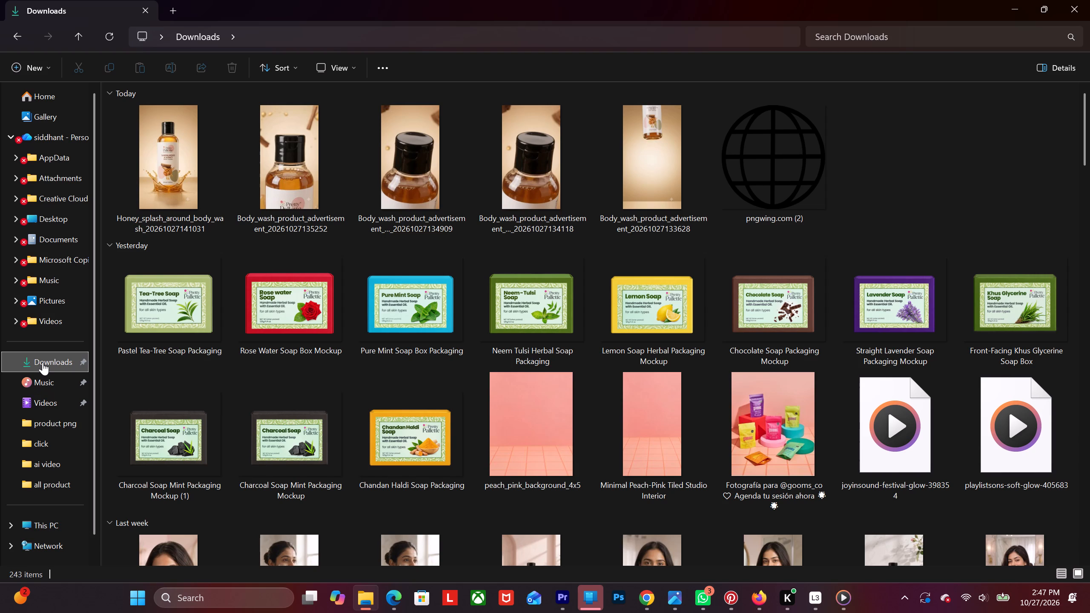
pyautogui.scroll(-2, 179, 342)
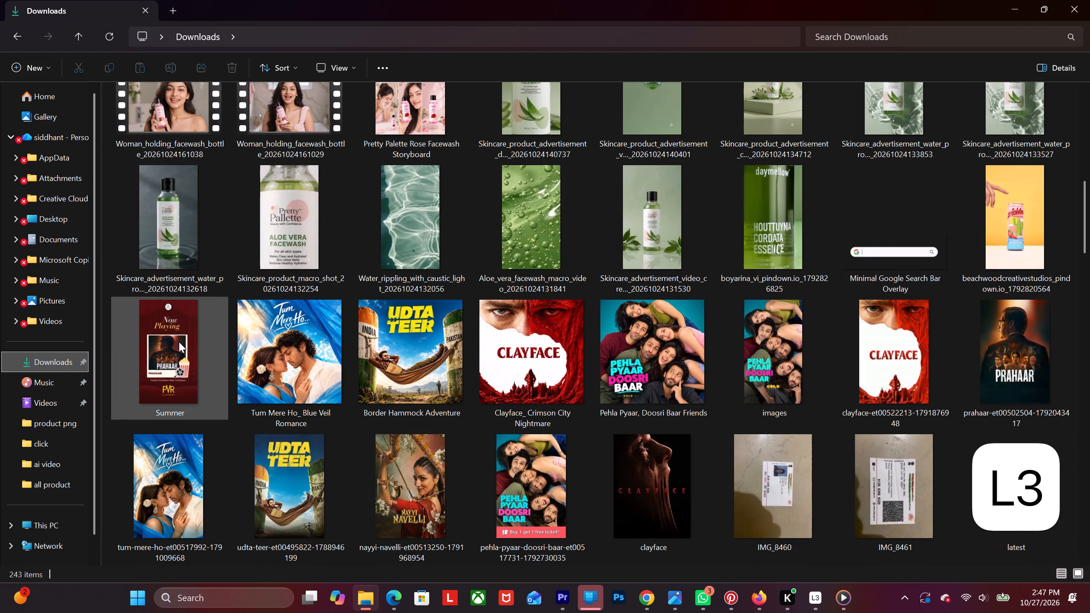